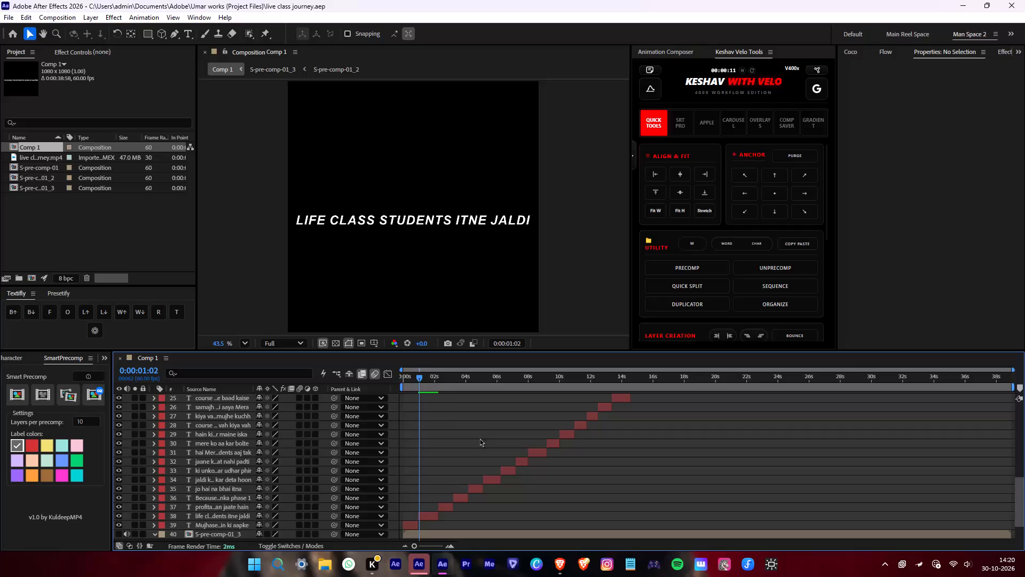
Reveal the audio waveform of the S-pre-comp-01_3 layer beneath the caption layers.
{"action": "left_click_drag", "start_coordinate": [433, 373], "coordinate": [332, 357]}
{"action": "key", "text": "space"}
{"action": "scroll", "coordinate": [367, 407], "scroll_direction": "up", "scroll_amount": 3, "text": "alt"}
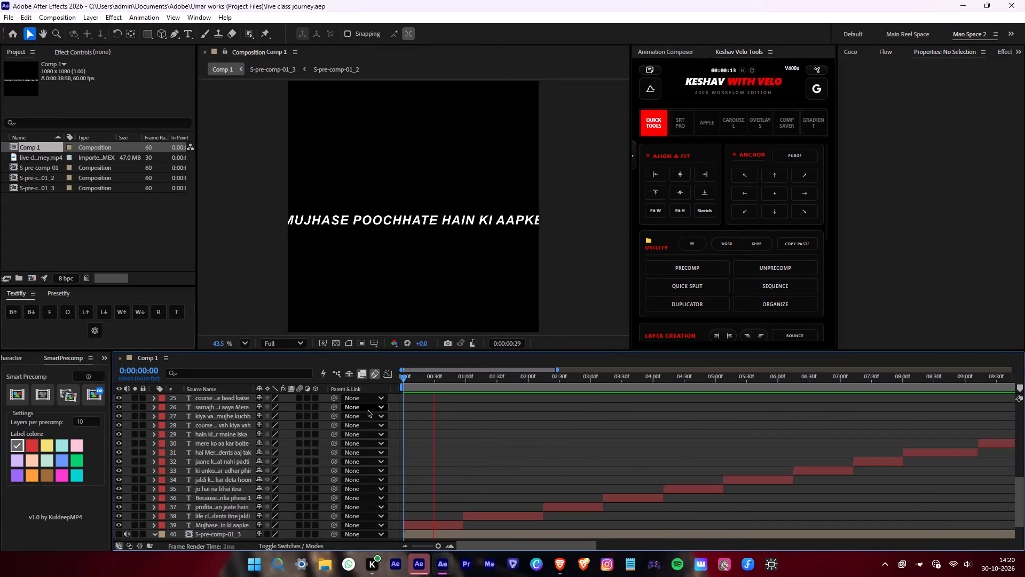
{"action": "key", "text": "space"}
{"action": "left_click", "coordinate": [518, 524]}
{"action": "left_click", "coordinate": [516, 531]}
{"action": "key", "text": "l"}
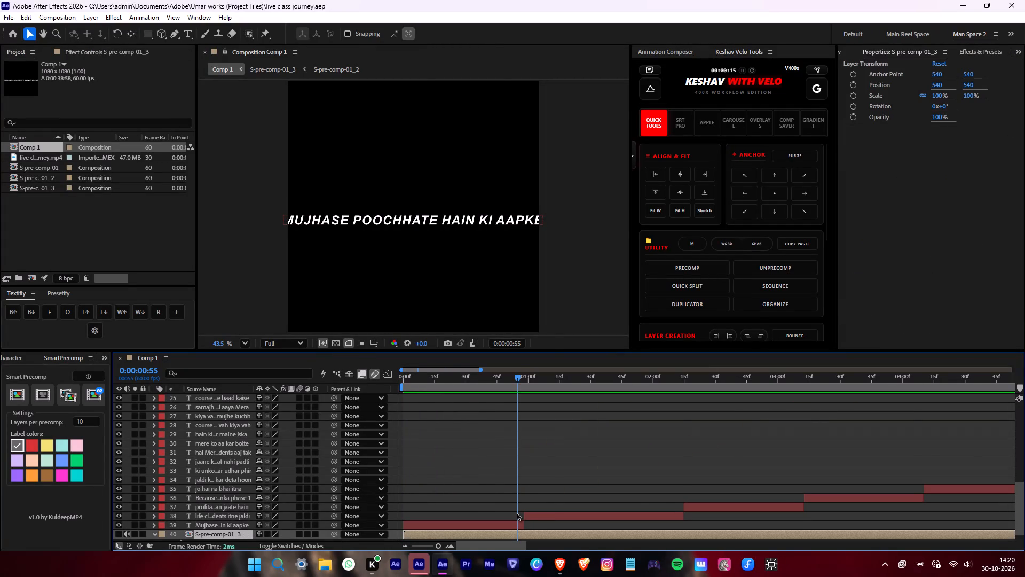
{"action": "key", "text": "l"}
{"action": "scroll", "coordinate": [516, 512], "scroll_direction": "down", "scroll_amount": 5}
{"action": "key", "text": "l"}
{"action": "key", "text": "l"}
{"action": "scroll", "coordinate": [515, 433], "scroll_direction": "down", "scroll_amount": 6}
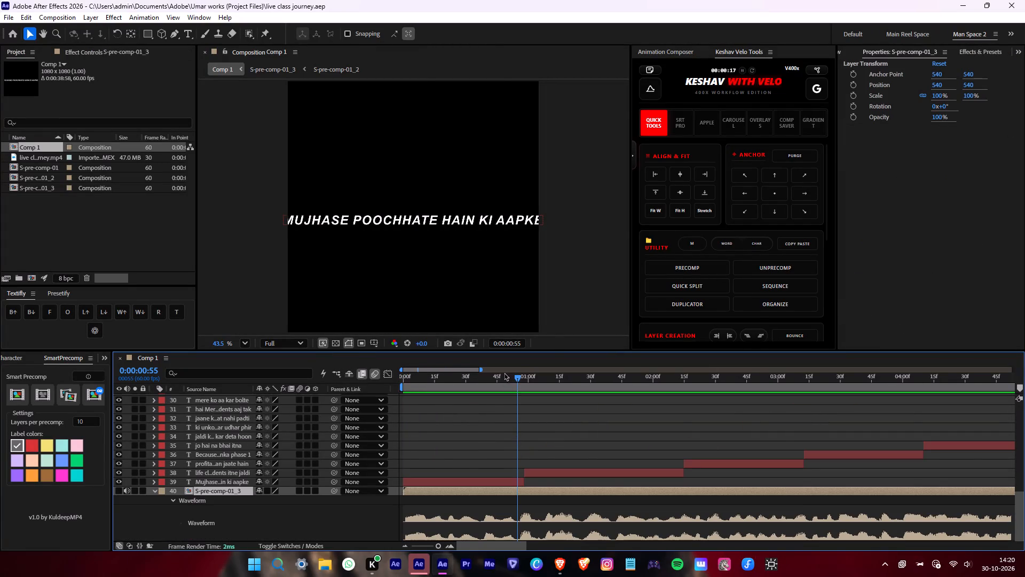
Break the first caption onto a second line before "hain" and add "log" at its start.
{"action": "left_click_drag", "start_coordinate": [506, 372], "coordinate": [392, 383]}
{"action": "left_click_drag", "start_coordinate": [431, 376], "coordinate": [411, 380]}
{"action": "left_click", "coordinate": [465, 489]}
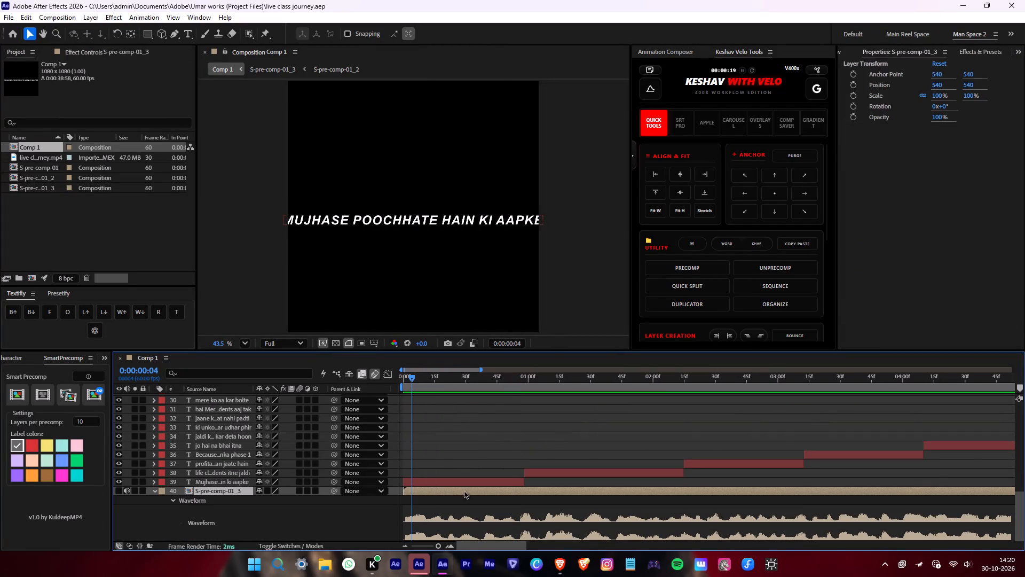
{"action": "left_click", "coordinate": [465, 485]}
{"action": "double_click", "coordinate": [448, 225]}
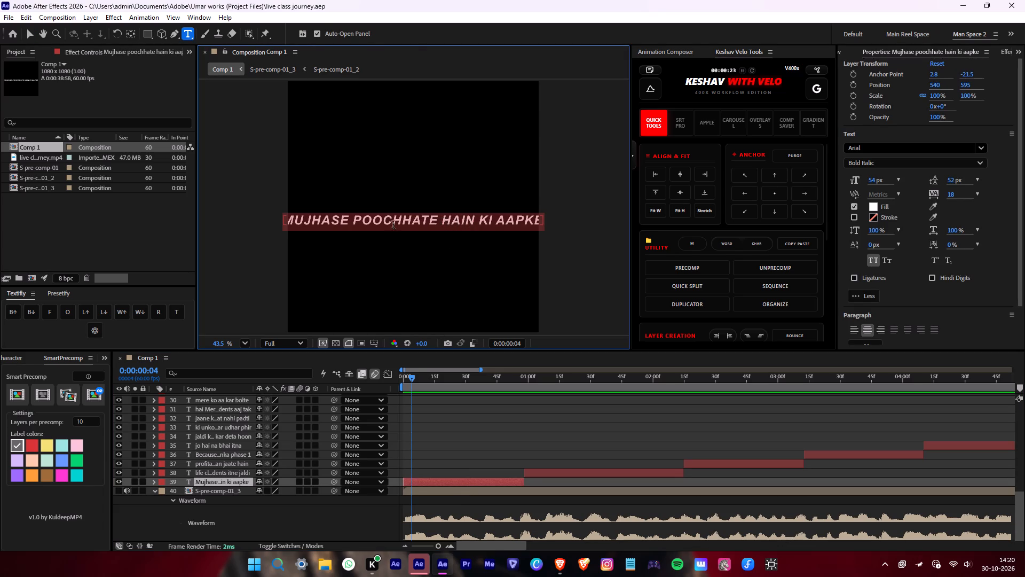
{"action": "left_click", "coordinate": [443, 220]}
{"action": "key", "text": "Return"}
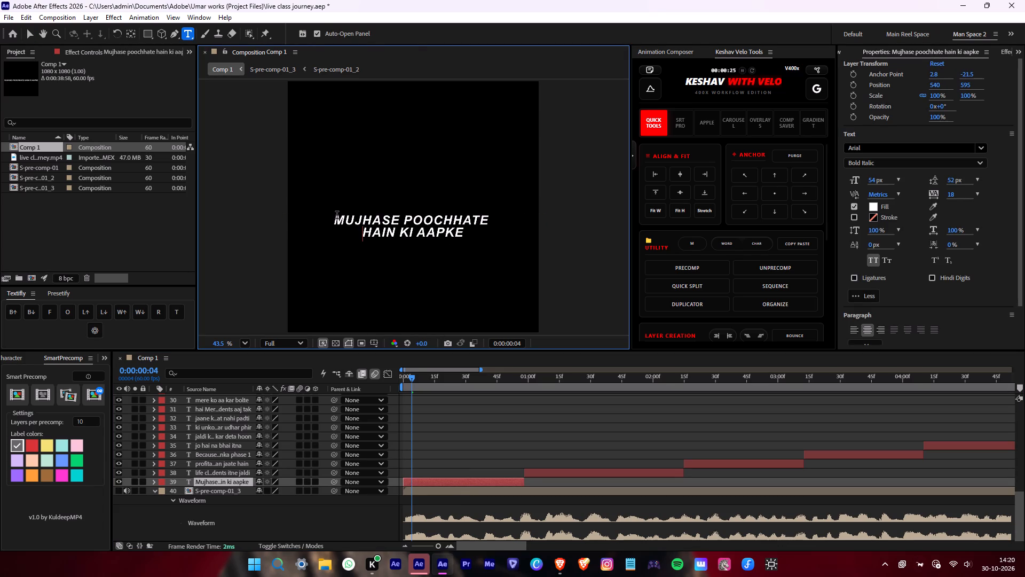
{"action": "left_click", "coordinate": [335, 214]}
{"action": "type", "text": "log"}
{"action": "key", "text": "space"}
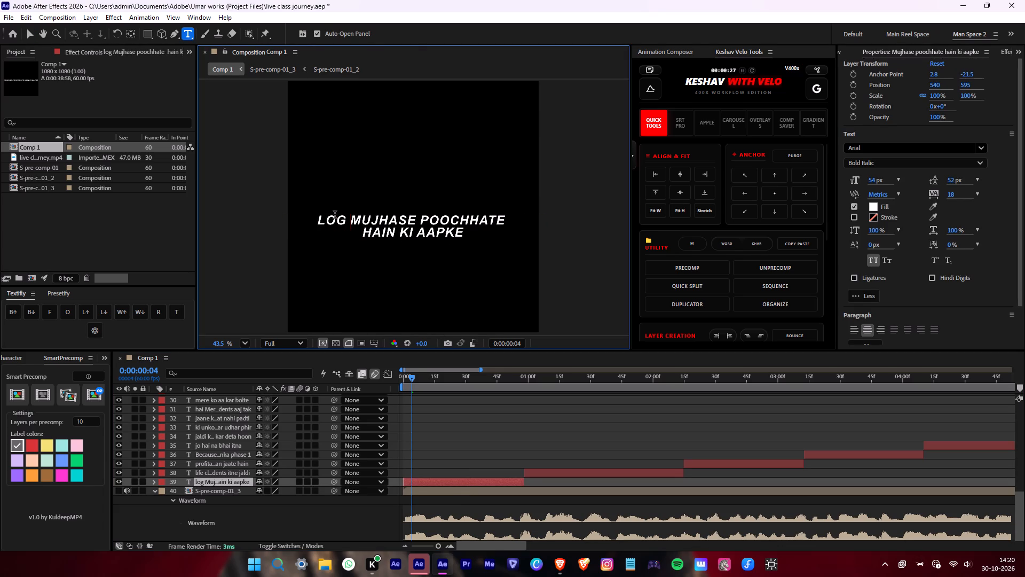
Replay the first caption and cut the word "aapke" from its end.
{"action": "left_click_drag", "start_coordinate": [412, 376], "coordinate": [351, 384]}
{"action": "key", "text": "space"}
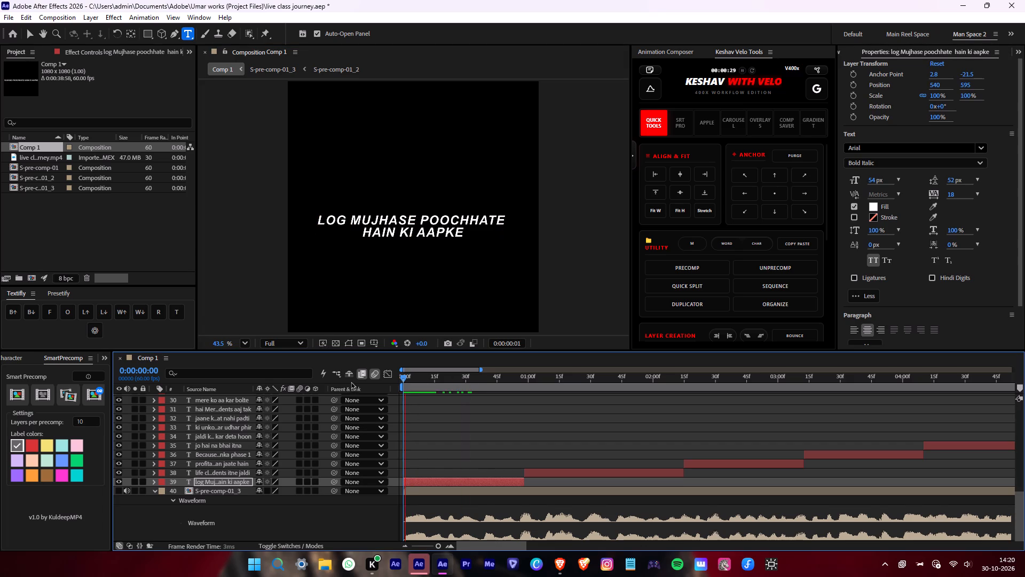
{"action": "key", "text": "space"}
{"action": "left_click", "coordinate": [524, 386]}
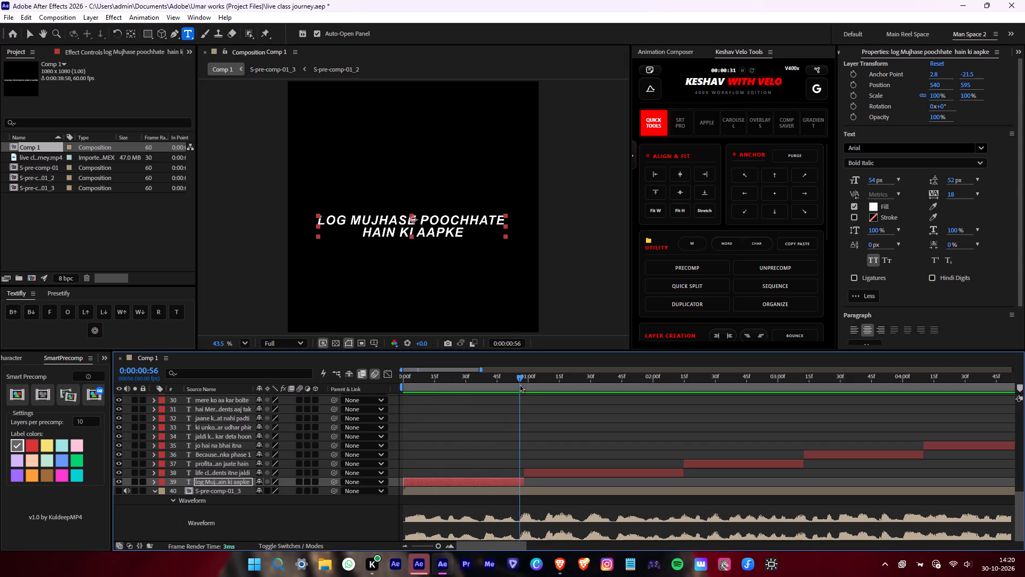
{"action": "left_click_drag", "start_coordinate": [418, 230], "coordinate": [479, 232]}
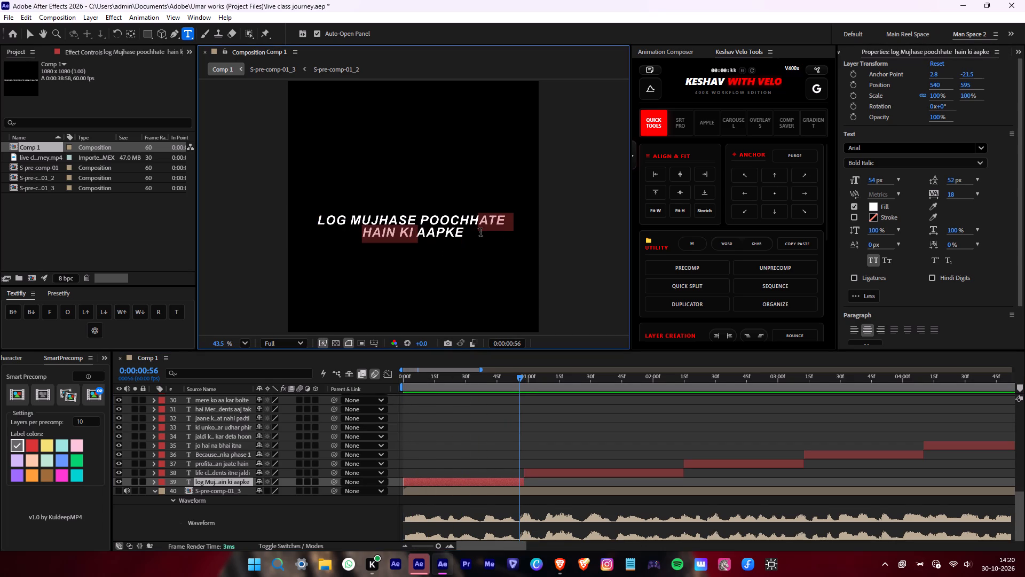
{"action": "left_click_drag", "start_coordinate": [464, 233], "coordinate": [417, 231]}
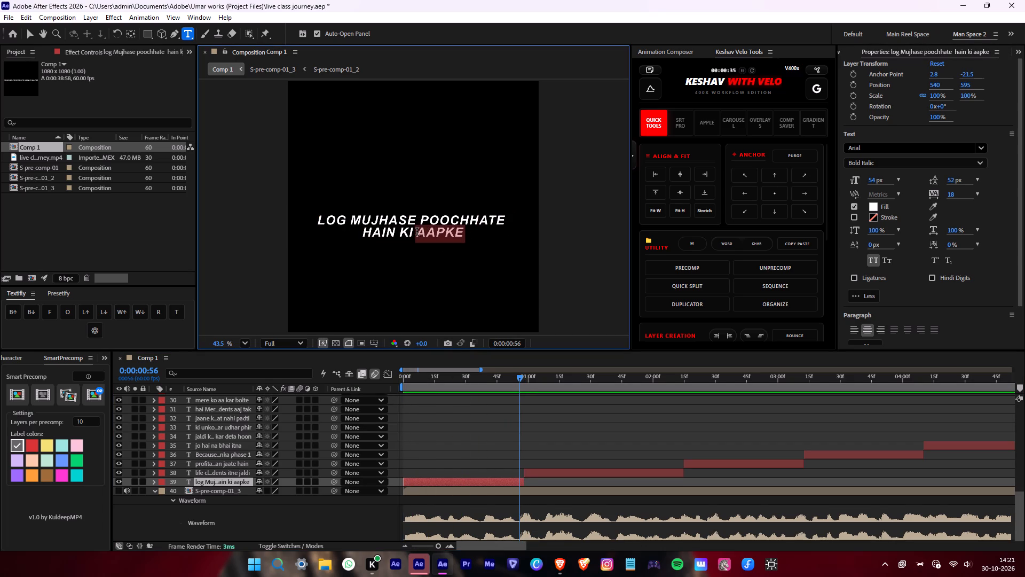
{"action": "left_click_drag", "start_coordinate": [417, 231], "coordinate": [417, 231]}
{"action": "key", "text": "ctrl+x"}
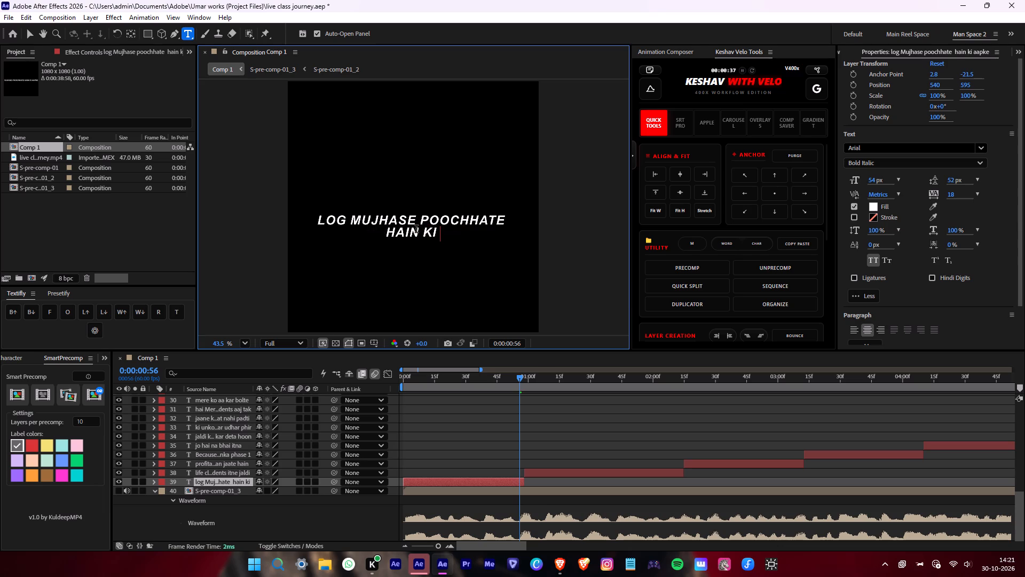
{"action": "key", "text": "space"}
Trim the first caption layer's end to 0:00:00:56 and extend the second caption layer's start back to that time.
{"action": "left_click", "coordinate": [521, 480]}
{"action": "key", "text": "alt+d"}
{"action": "key", "text": "Delete"}
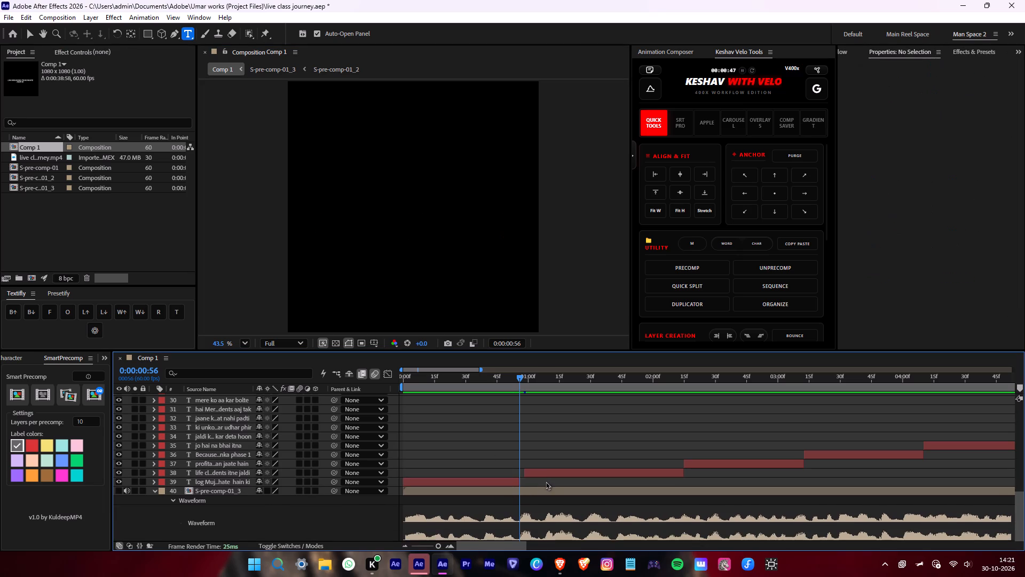
{"action": "left_click", "coordinate": [524, 471]}
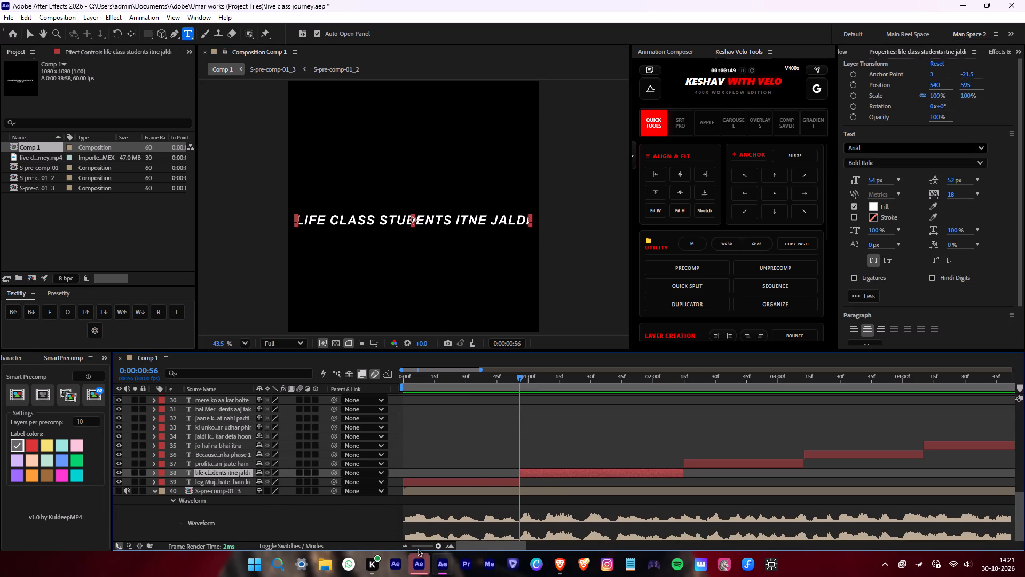
Close the other running After Effects instance.
{"action": "right_click", "coordinate": [422, 556]}
{"action": "left_click", "coordinate": [426, 539]}
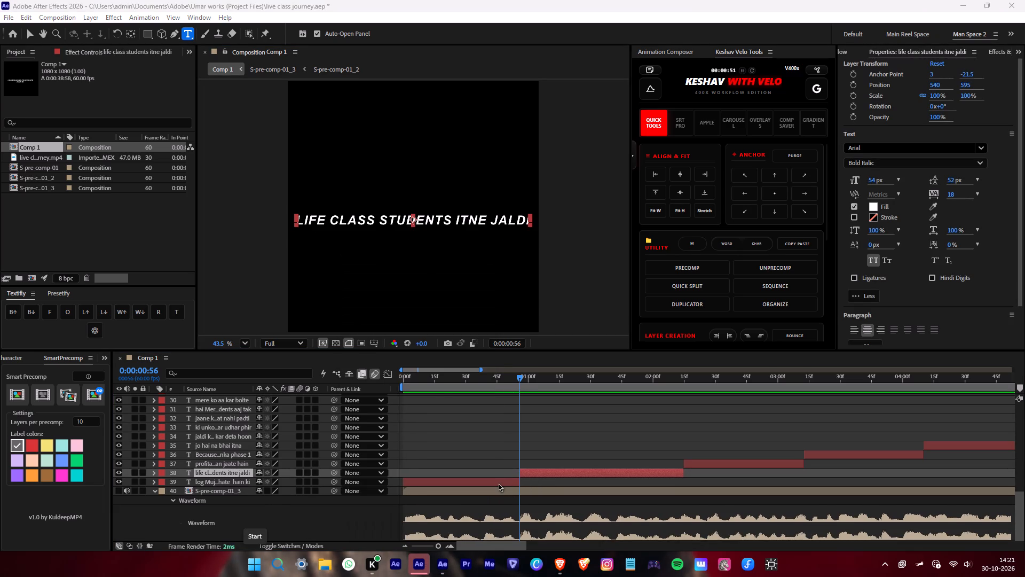
Paste "aapke" at the start of the second caption and break the line before "itne".
{"action": "left_click", "coordinate": [296, 219]}
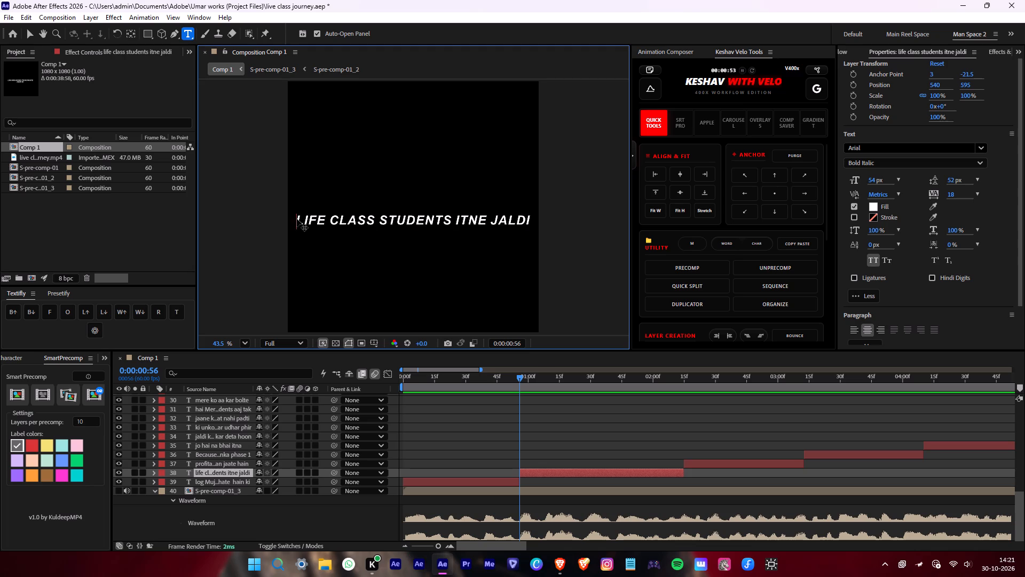
{"action": "key", "text": "ctrl+v"}
{"action": "key", "text": "space"}
{"action": "left_click", "coordinate": [483, 218]}
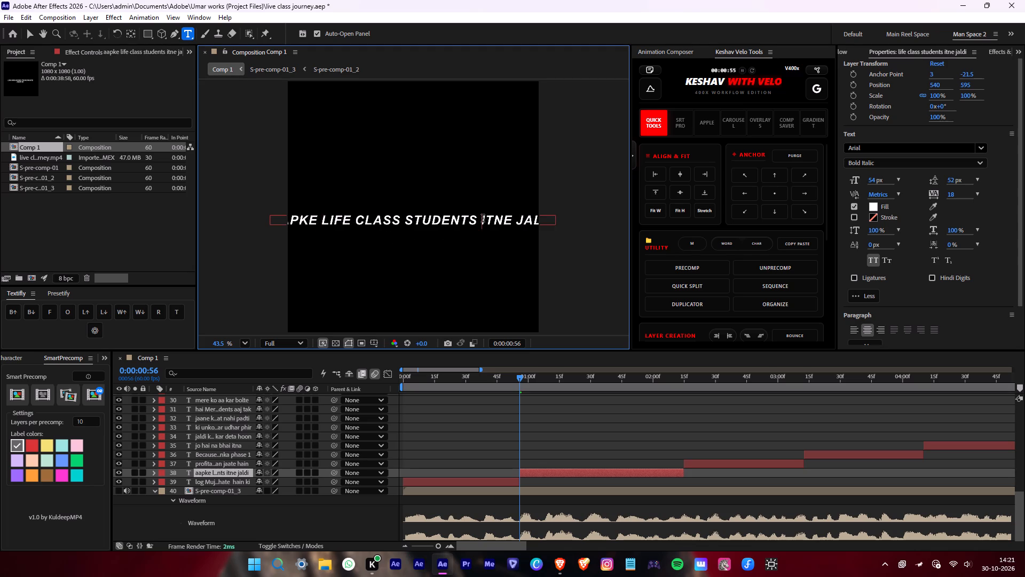
{"action": "key", "text": "Return"}
Play from the second caption into the third and look through the remaining caption layers in the timeline.
{"action": "left_click", "coordinate": [545, 473]}
{"action": "key", "text": "space"}
{"action": "scroll", "coordinate": [570, 438], "scroll_direction": "down", "scroll_amount": 2}
{"action": "key", "text": "space"}
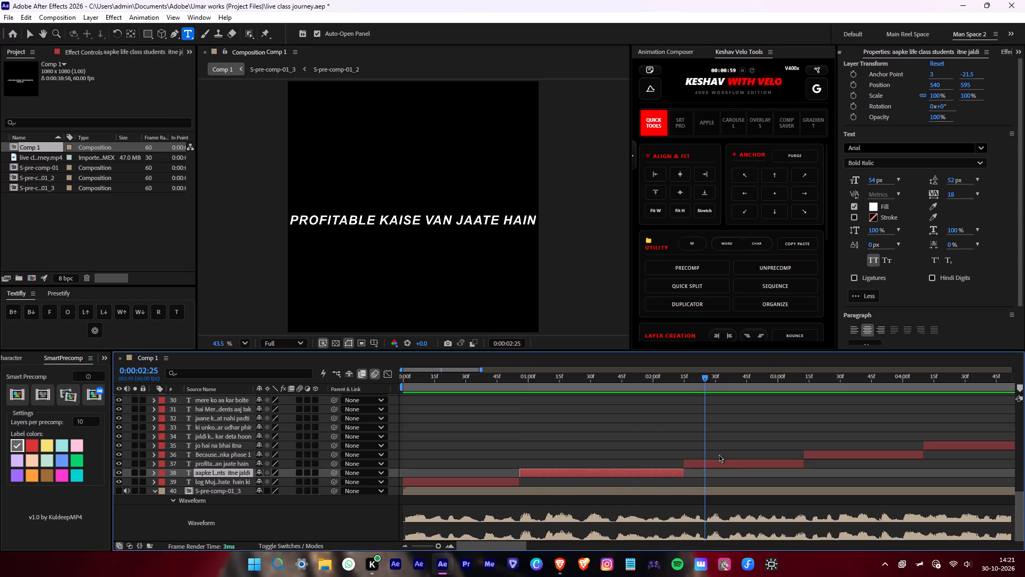
{"action": "key", "text": "space"}
{"action": "left_click", "coordinate": [708, 378]}
{"action": "scroll", "coordinate": [709, 420], "scroll_direction": "down", "scroll_amount": 5, "text": "alt"}
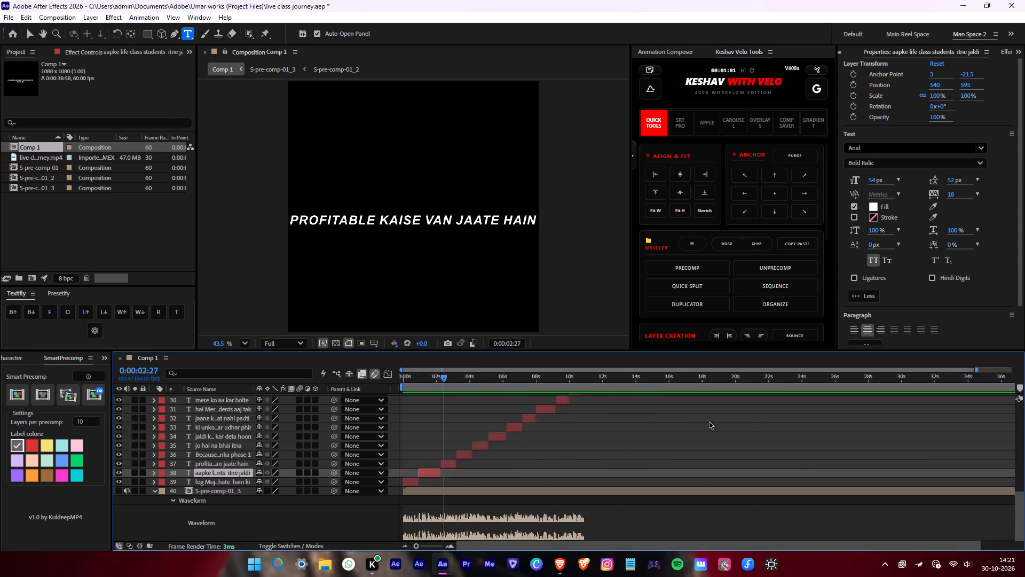
{"action": "left_click", "coordinate": [452, 464]}
{"action": "scroll", "coordinate": [724, 484], "scroll_direction": "up", "scroll_amount": 6}
{"action": "scroll", "coordinate": [833, 450], "scroll_direction": "up", "scroll_amount": 2}
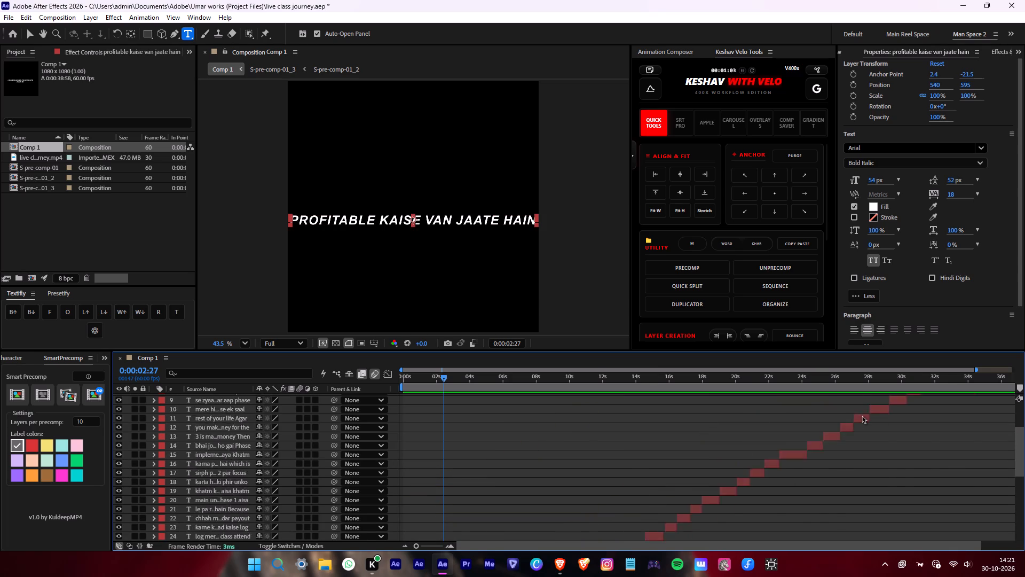
{"action": "scroll", "coordinate": [862, 415], "scroll_direction": "up", "scroll_amount": 2}
Switch to the Clock app and add a new 2-hour timer.
{"action": "key", "text": "ctrl+space"}
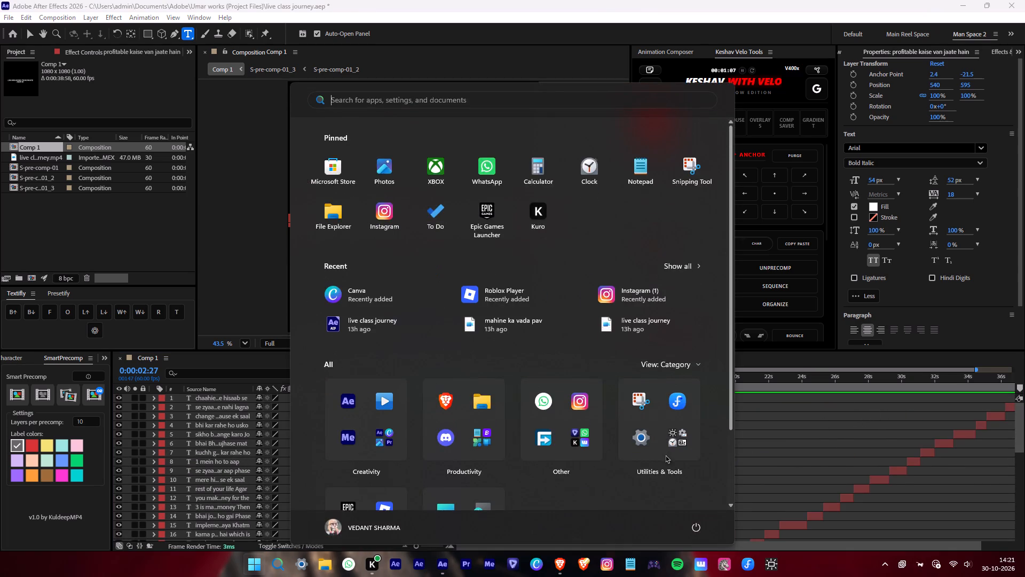
{"action": "type", "text": "clock"}
{"action": "key", "text": "Return"}
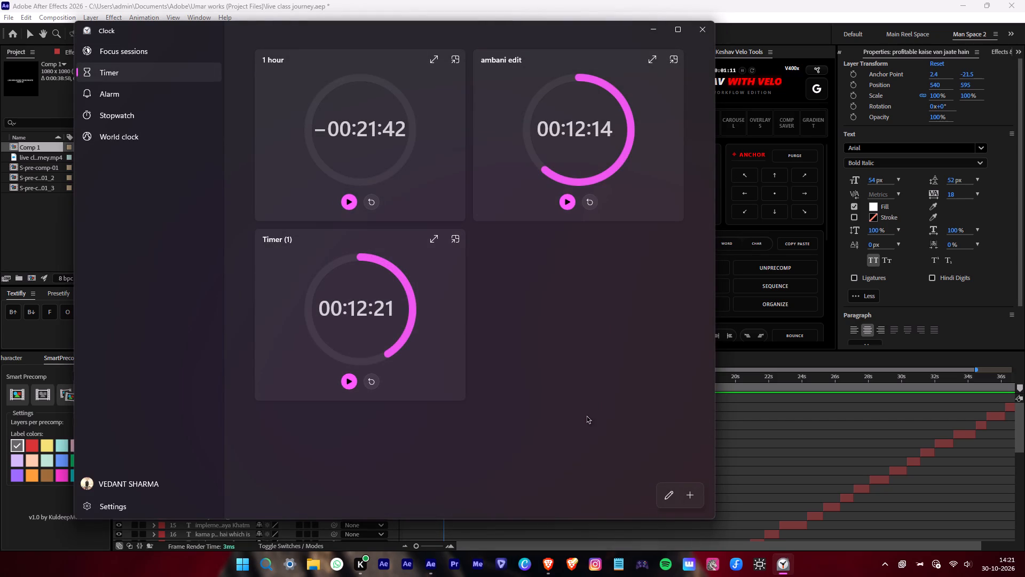
{"action": "left_click", "coordinate": [688, 494]}
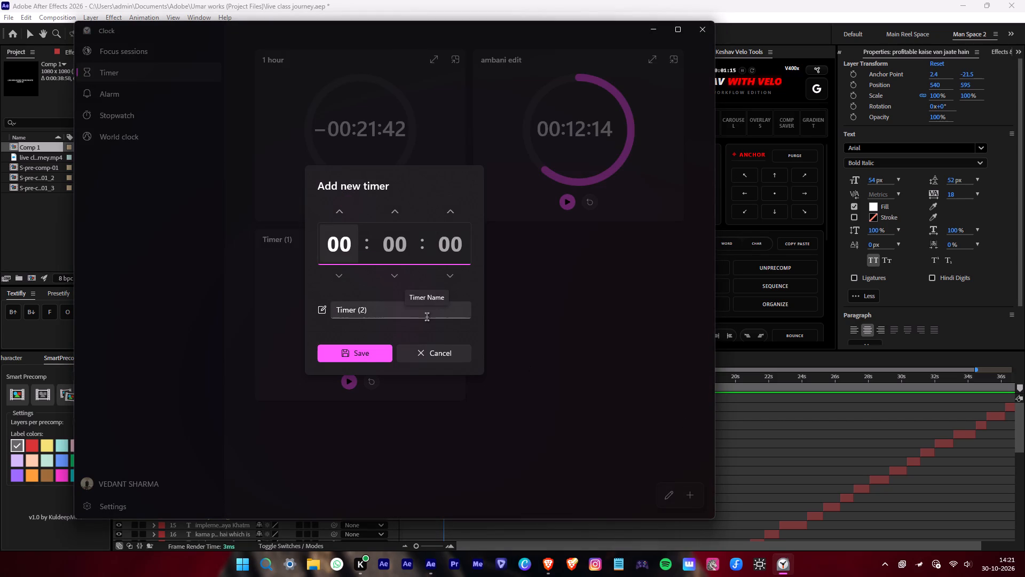
{"action": "key", "text": "2"}
{"action": "left_click", "coordinate": [362, 354]}
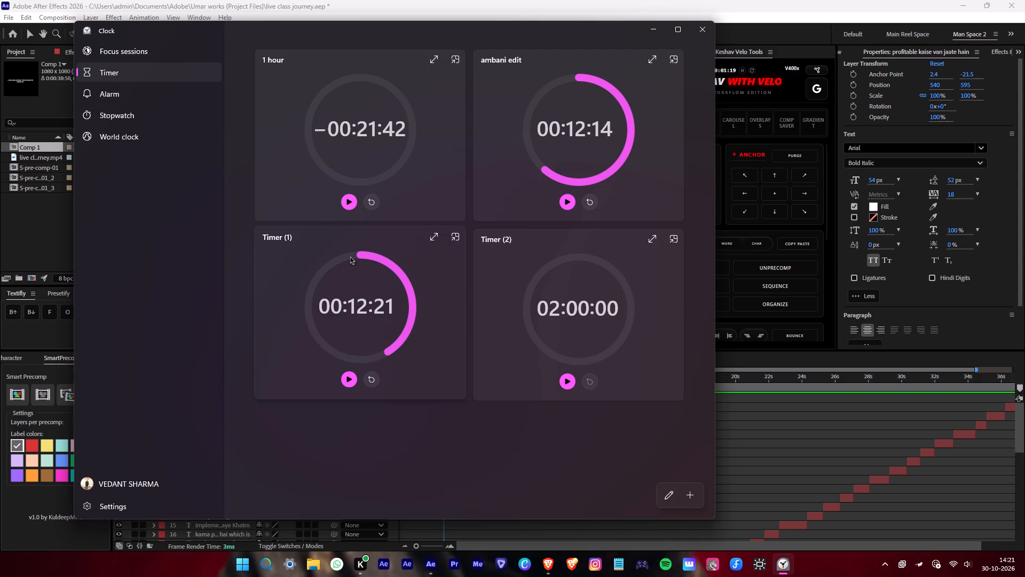
Delete the older timers: Timer (1), 1 hour and ambani edit.
{"action": "right_click", "coordinate": [404, 242]}
{"action": "left_click", "coordinate": [427, 264]}
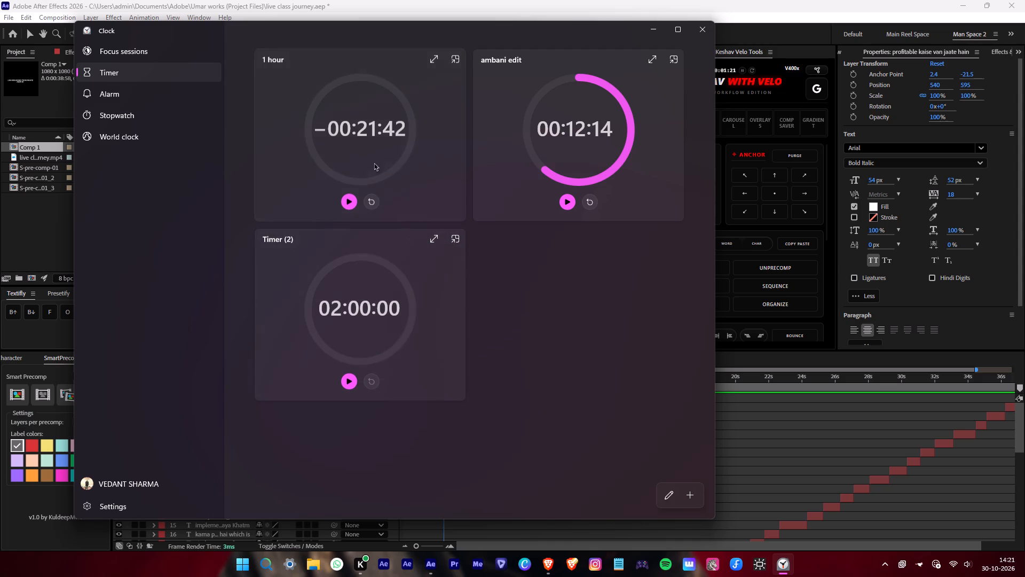
{"action": "right_click", "coordinate": [360, 132]}
{"action": "left_click", "coordinate": [382, 163]}
{"action": "right_click_drag", "start_coordinate": [352, 130], "coordinate": [352, 136]}
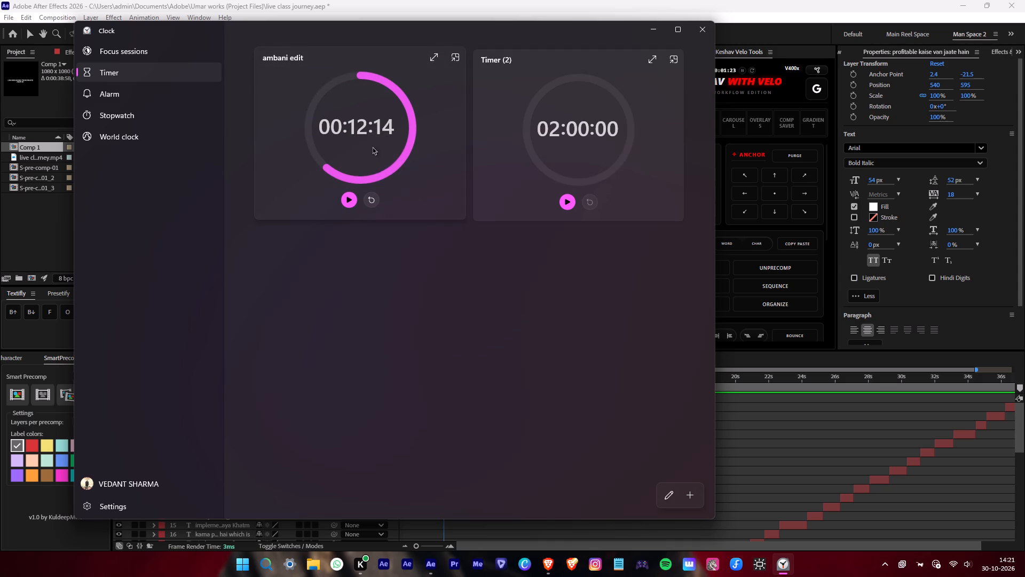
{"action": "right_click", "coordinate": [372, 146]}
{"action": "left_click", "coordinate": [385, 168]}
Start the 2-hour timer.
{"action": "left_click", "coordinate": [350, 200]}
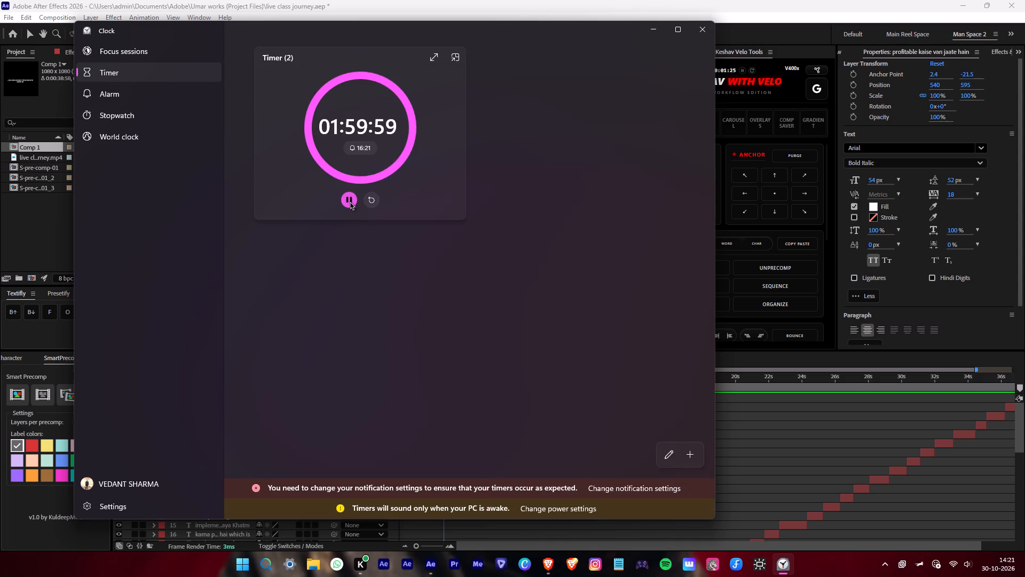
Back in After Effects, shift all caption layers from "profitable kaise van jaate hain" onward so that this caption starts at about 7 s.
{"action": "right_click", "coordinate": [816, 442]}
{"action": "double_click", "coordinate": [816, 442]}
{"action": "scroll", "coordinate": [454, 454], "scroll_direction": "down", "scroll_amount": 8}
{"action": "scroll", "coordinate": [428, 435], "scroll_direction": "up", "scroll_amount": 2, "text": "alt"}
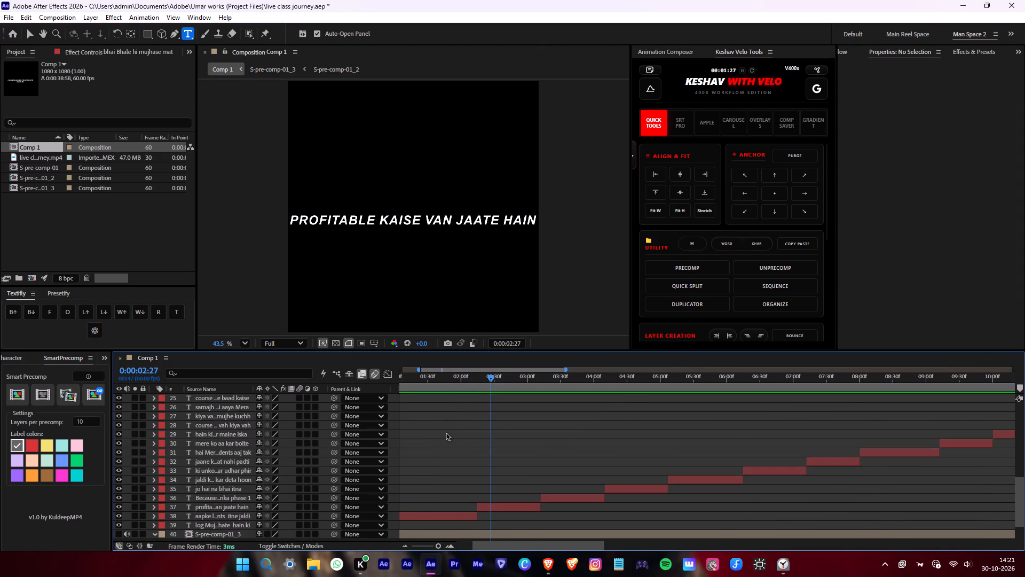
{"action": "scroll", "coordinate": [497, 427], "scroll_direction": "down", "scroll_amount": 1, "text": "alt"}
{"action": "left_click", "coordinate": [496, 506]}
{"action": "scroll", "coordinate": [496, 506], "scroll_direction": "down", "scroll_amount": 4, "text": "alt"}
{"action": "scroll", "coordinate": [496, 506], "scroll_direction": "up", "scroll_amount": 3}
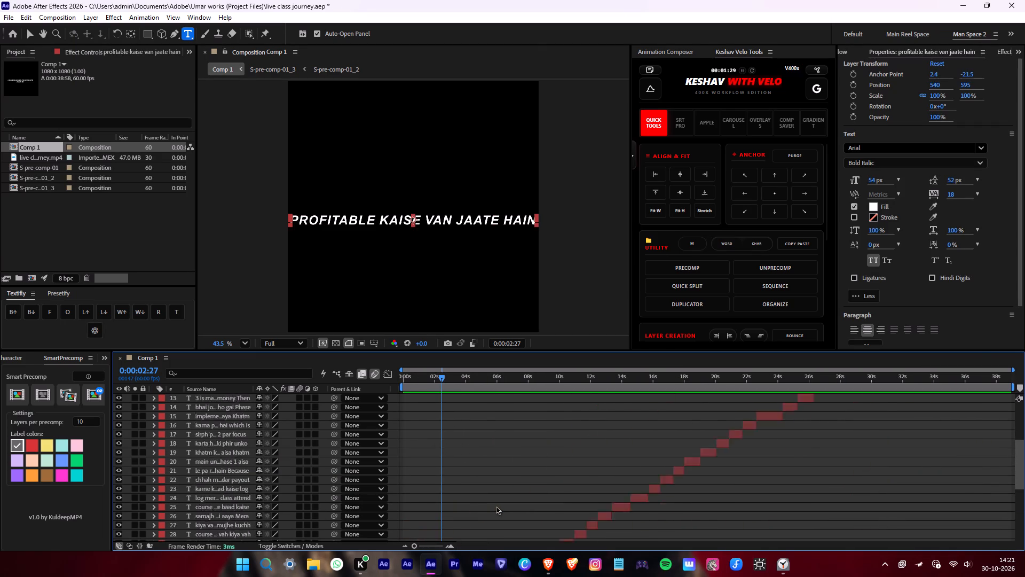
{"action": "scroll", "coordinate": [496, 506], "scroll_direction": "up", "scroll_amount": 3}
{"action": "scroll", "coordinate": [203, 417], "scroll_direction": "down", "scroll_amount": 1}
{"action": "scroll", "coordinate": [203, 417], "scroll_direction": "up", "scroll_amount": 11}
{"action": "left_click", "coordinate": [218, 400], "text": "shift"}
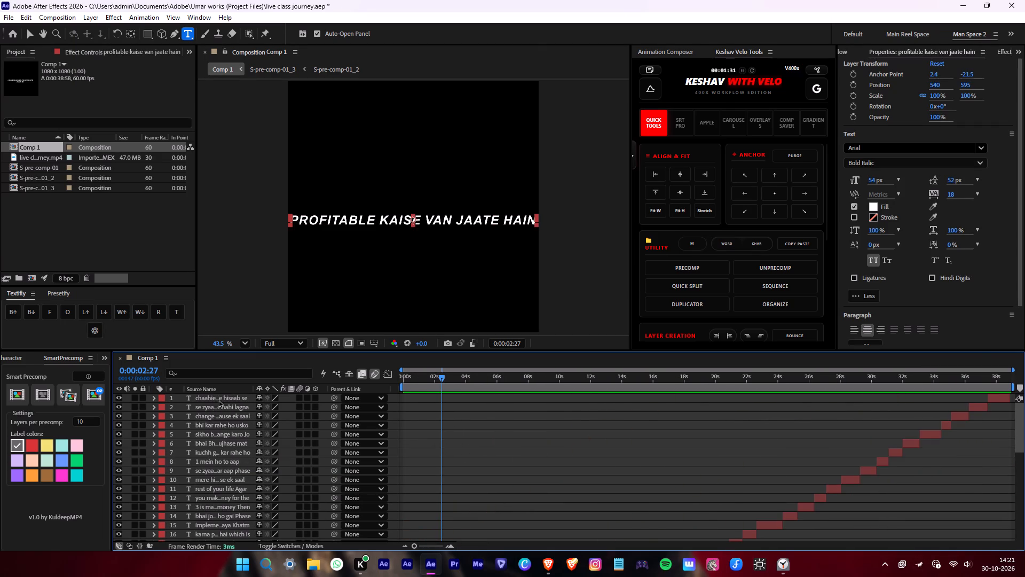
{"action": "scroll", "coordinate": [468, 443], "scroll_direction": "down", "scroll_amount": 8}
{"action": "scroll", "coordinate": [396, 456], "scroll_direction": "up", "scroll_amount": 2, "text": "alt"}
{"action": "left_click_drag", "start_coordinate": [462, 508], "coordinate": [765, 518]}
{"action": "scroll", "coordinate": [712, 501], "scroll_direction": "down", "scroll_amount": 5, "text": "alt"}
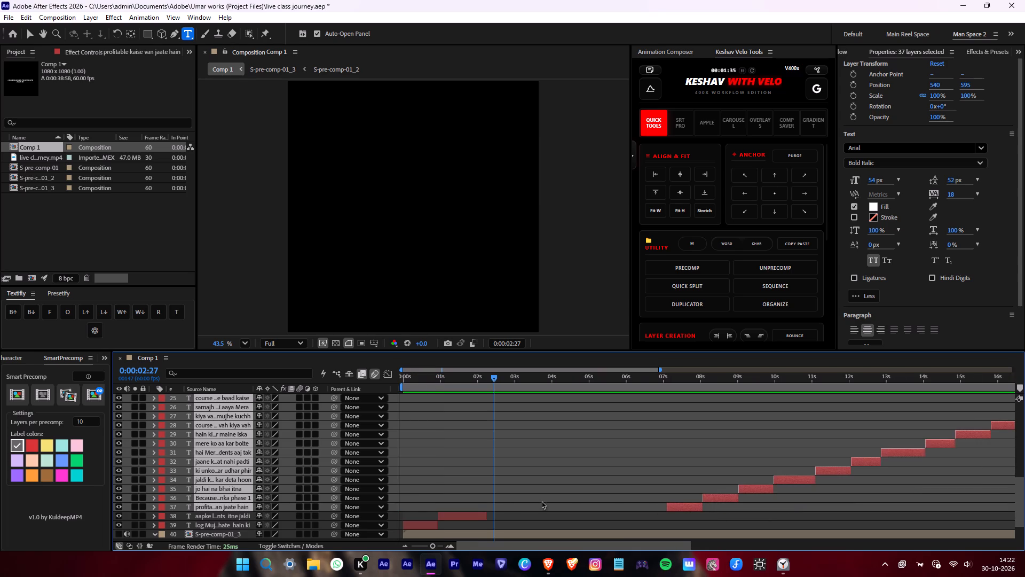
Extend the second caption layer's end to about 5 s and return the playhead to the layer's start.
{"action": "left_click_drag", "start_coordinate": [491, 516], "coordinate": [593, 524]}
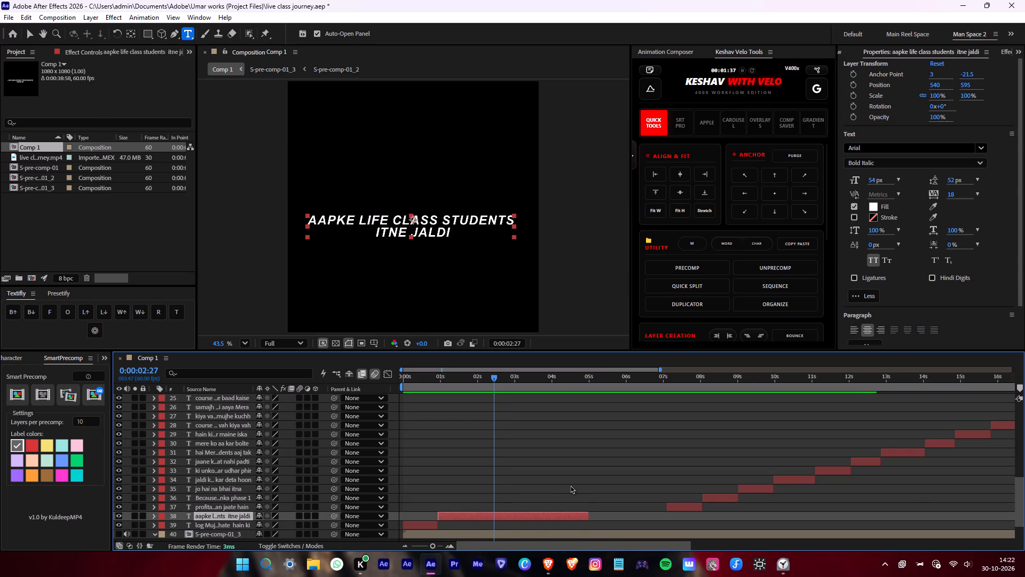
{"action": "key", "text": "i"}
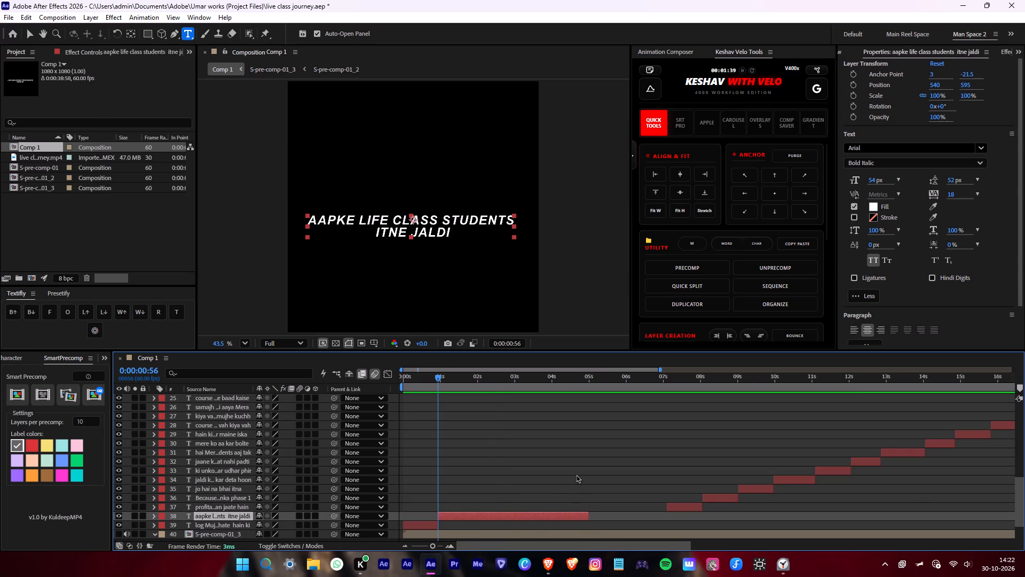
{"action": "left_click", "coordinate": [549, 528]}
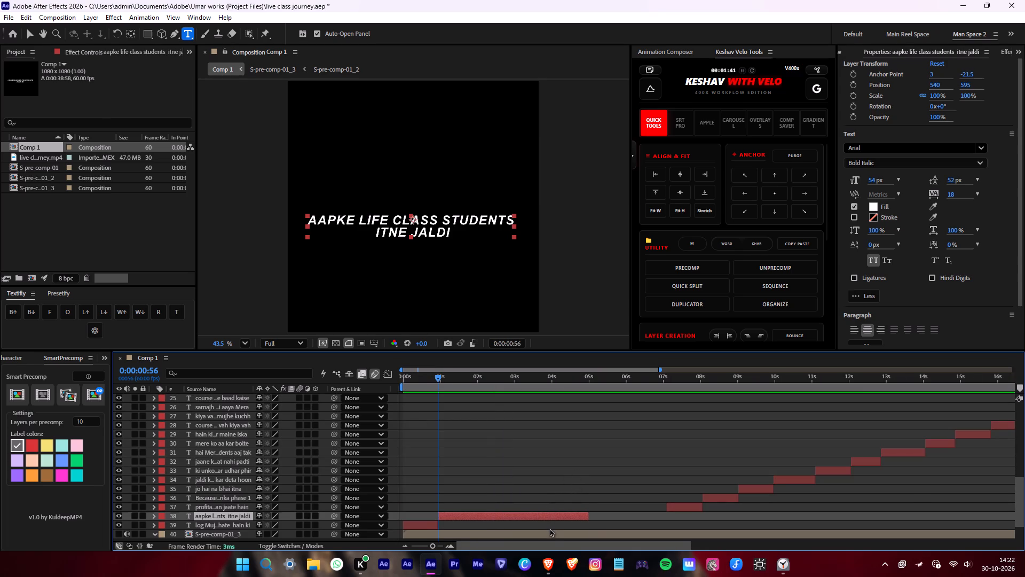
Reveal the audio waveform of the S-pre-comp-01_3 layer beneath the caption layers.
{"action": "left_click", "coordinate": [551, 532]}
{"action": "key", "text": "l"}
{"action": "scroll", "coordinate": [548, 490], "scroll_direction": "down", "scroll_amount": 5}
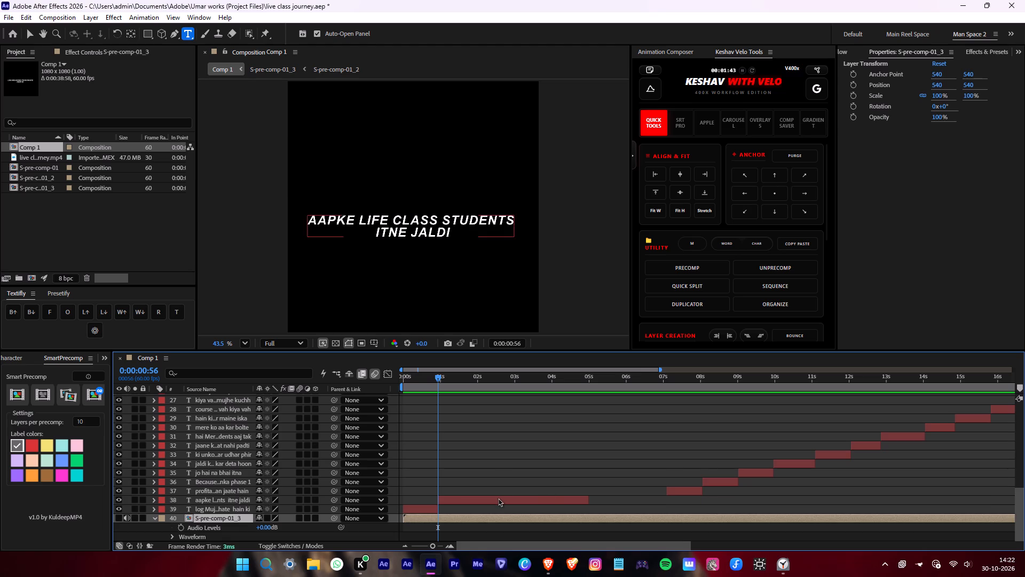
{"action": "left_click", "coordinate": [498, 498]}
{"action": "left_click", "coordinate": [507, 523]}
{"action": "left_click", "coordinate": [509, 519]}
{"action": "key", "text": "l"}
{"action": "key", "text": "l"}
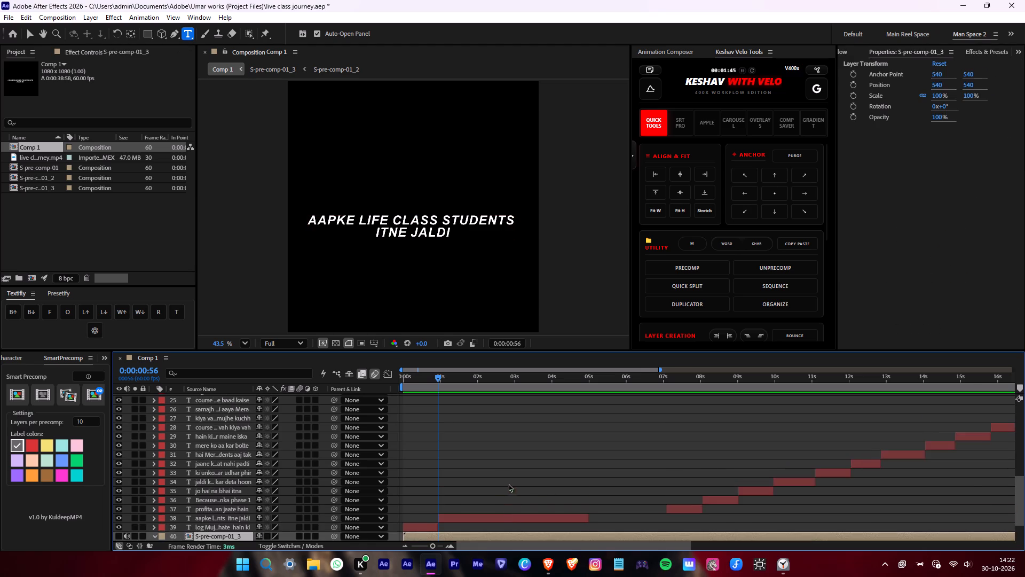
{"action": "scroll", "coordinate": [508, 482], "scroll_direction": "down", "scroll_amount": 5}
Play the audio, split the "aapke life class students itne jaldi" caption at 0:00:02:25 and delete the part after the split.
{"action": "scroll", "coordinate": [449, 477], "scroll_direction": "up", "scroll_amount": 2, "text": "alt"}
{"action": "key", "text": "space"}
{"action": "scroll", "coordinate": [492, 459], "scroll_direction": "down", "scroll_amount": 1}
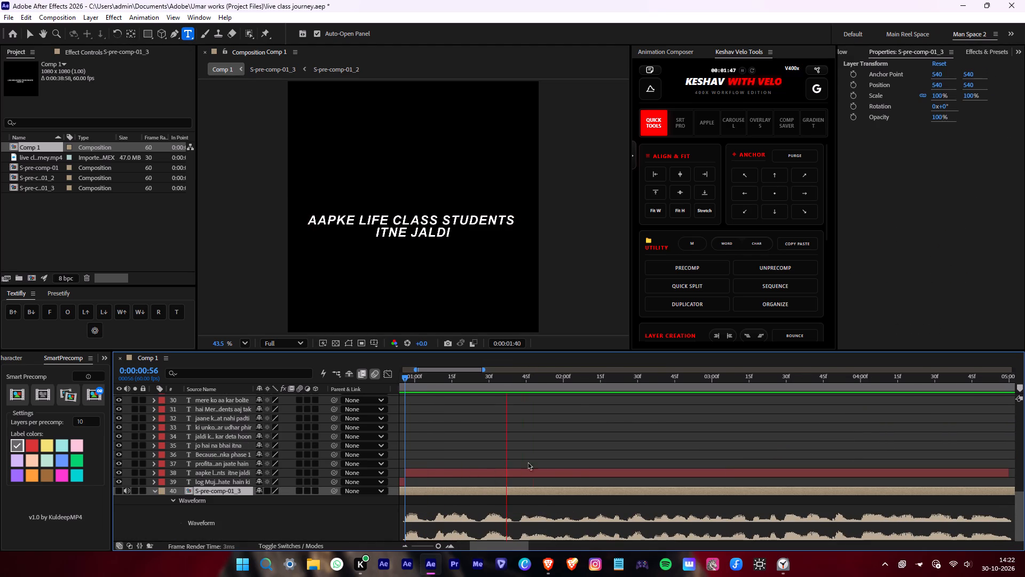
{"action": "key", "text": "space"}
{"action": "left_click_drag", "start_coordinate": [642, 381], "coordinate": [625, 378]}
{"action": "key", "text": "space"}
{"action": "left_click", "coordinate": [625, 378]}
{"action": "left_click", "coordinate": [647, 470]}
{"action": "key", "text": "alt+d"}
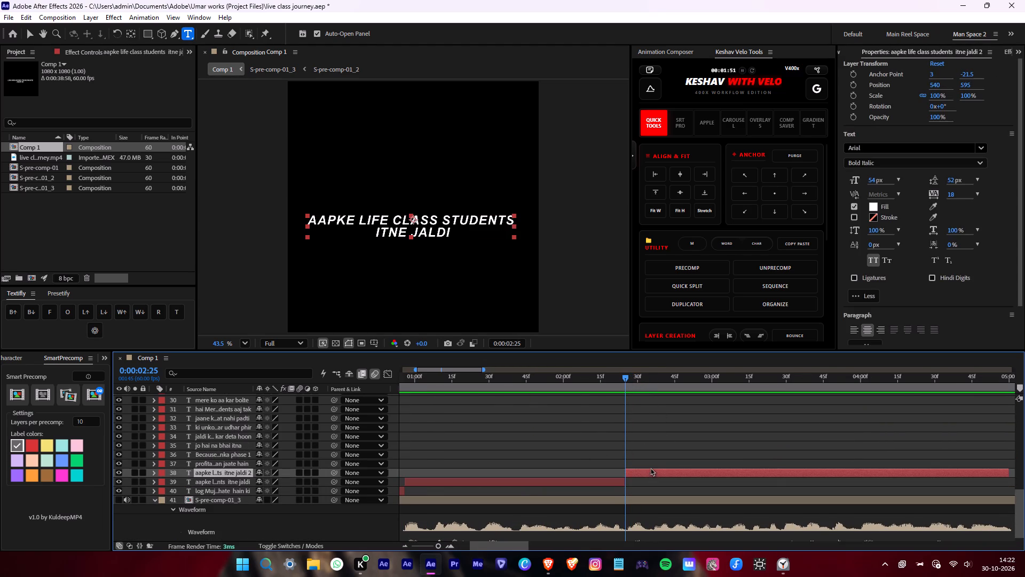
{"action": "key", "text": "Delete"}
Set the font size of the first two caption layers to 50 px.
{"action": "scroll", "coordinate": [651, 453], "scroll_direction": "down", "scroll_amount": 2, "text": "alt"}
{"action": "left_click", "coordinate": [496, 382]}
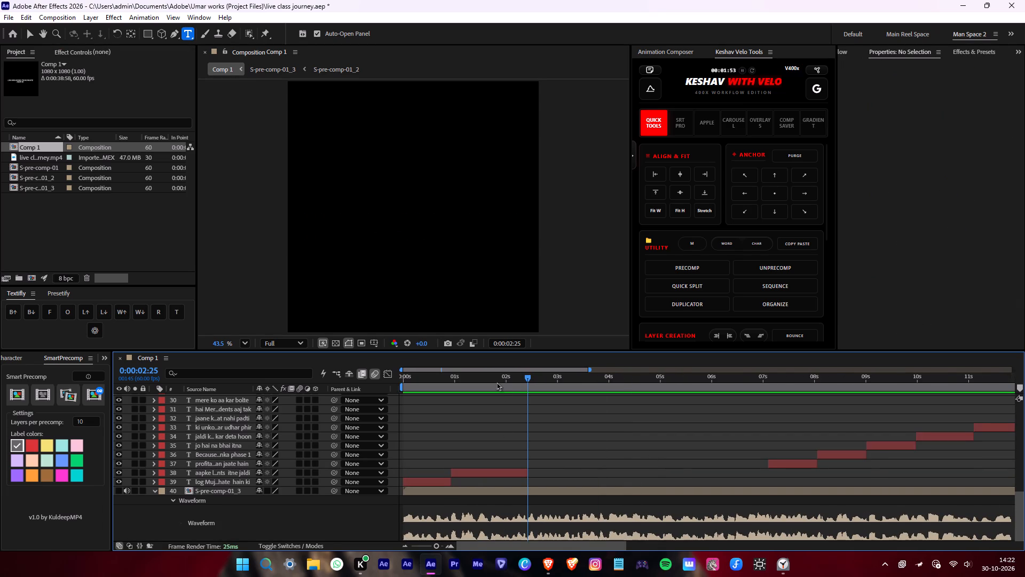
{"action": "left_click", "coordinate": [498, 473]}
{"action": "left_click", "coordinate": [445, 480], "text": "ctrl"}
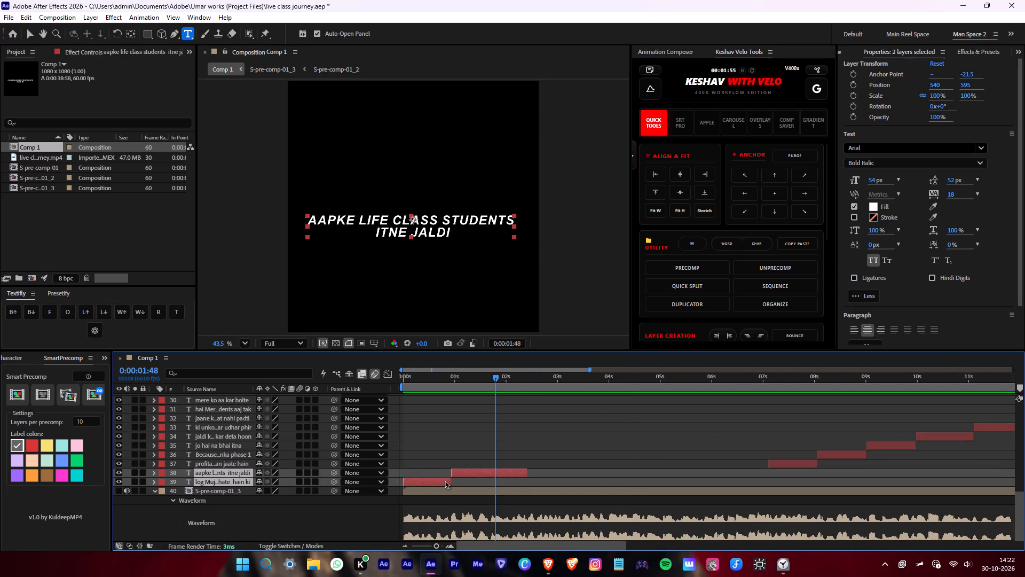
{"action": "left_click", "coordinate": [873, 184]}
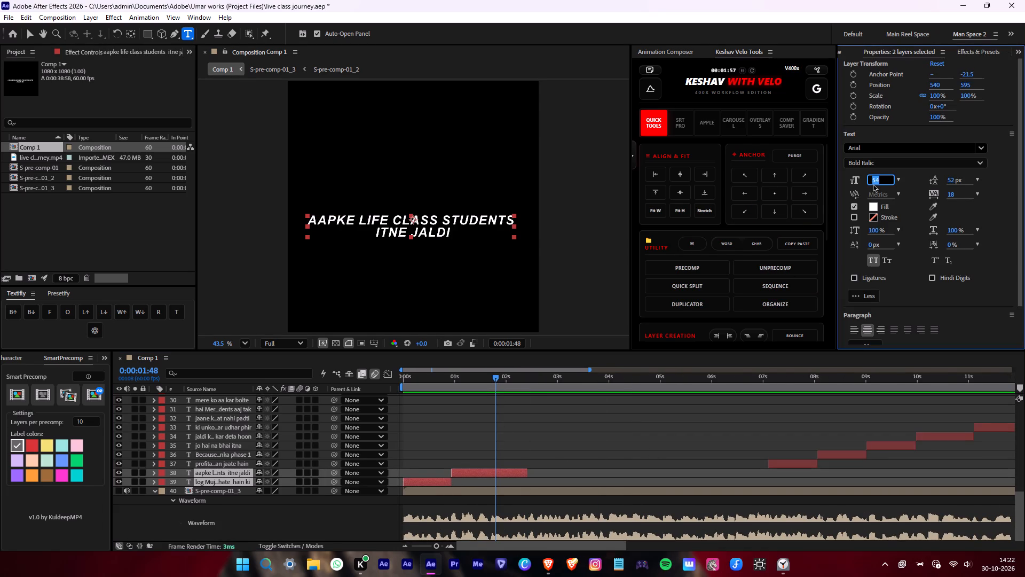
{"action": "type", "text": "50"}
{"action": "key", "text": "Return"}
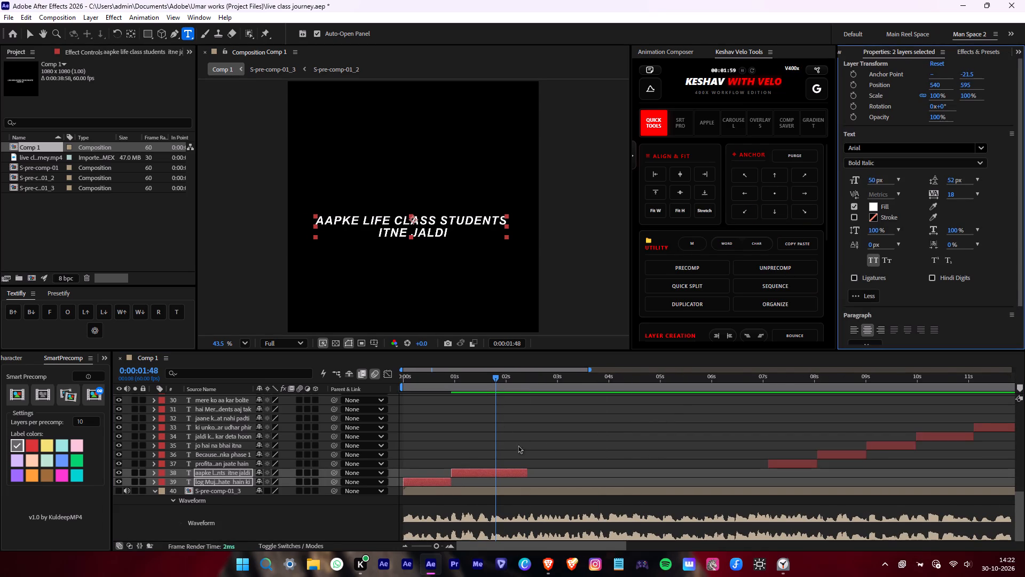
Extend the start of the "profitable kaise van jaate hain" caption back to 0:00:02:25, where the second caption ends.
{"action": "left_click_drag", "start_coordinate": [492, 379], "coordinate": [490, 396]}
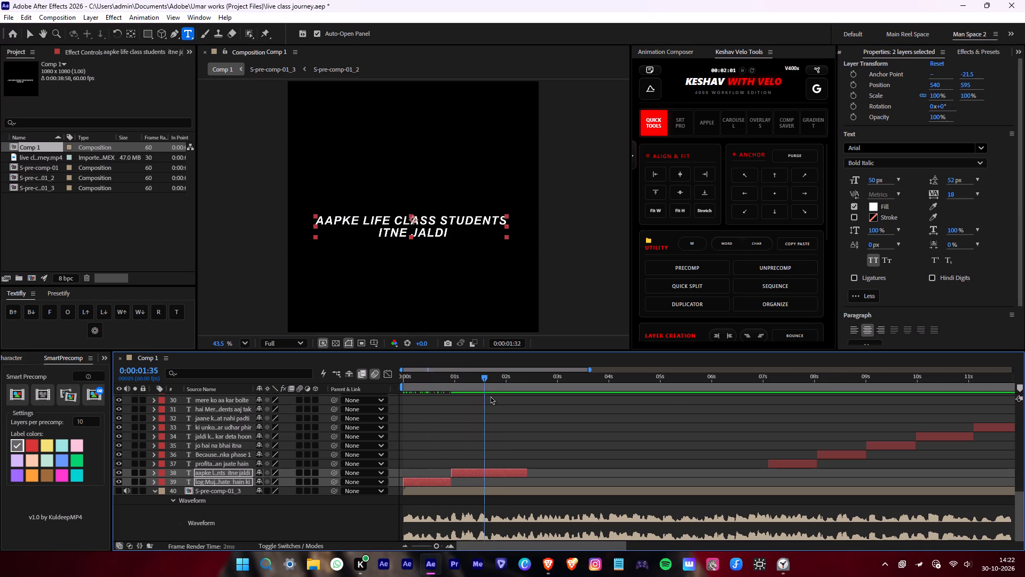
{"action": "left_click_drag", "start_coordinate": [490, 396], "coordinate": [500, 396]}
{"action": "scroll", "coordinate": [508, 425], "scroll_direction": "up", "scroll_amount": 2, "text": "alt"}
{"action": "left_click_drag", "start_coordinate": [574, 381], "coordinate": [587, 381]}
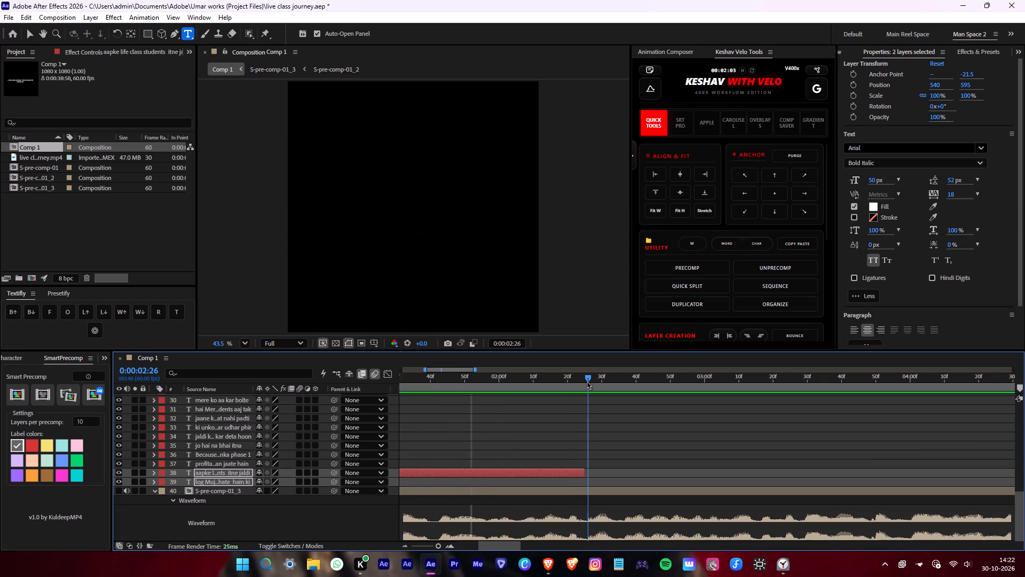
{"action": "left_click_drag", "start_coordinate": [587, 381], "coordinate": [582, 380]}
{"action": "left_click", "coordinate": [624, 439]}
{"action": "scroll", "coordinate": [796, 480], "scroll_direction": "down", "scroll_amount": 2, "text": "alt"}
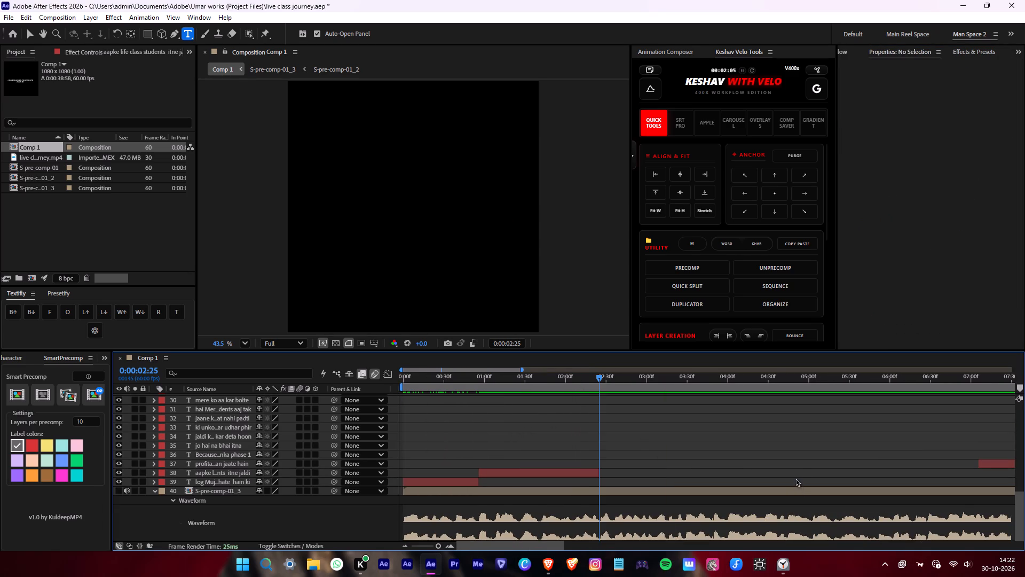
{"action": "left_click_drag", "start_coordinate": [973, 461], "coordinate": [589, 476]}
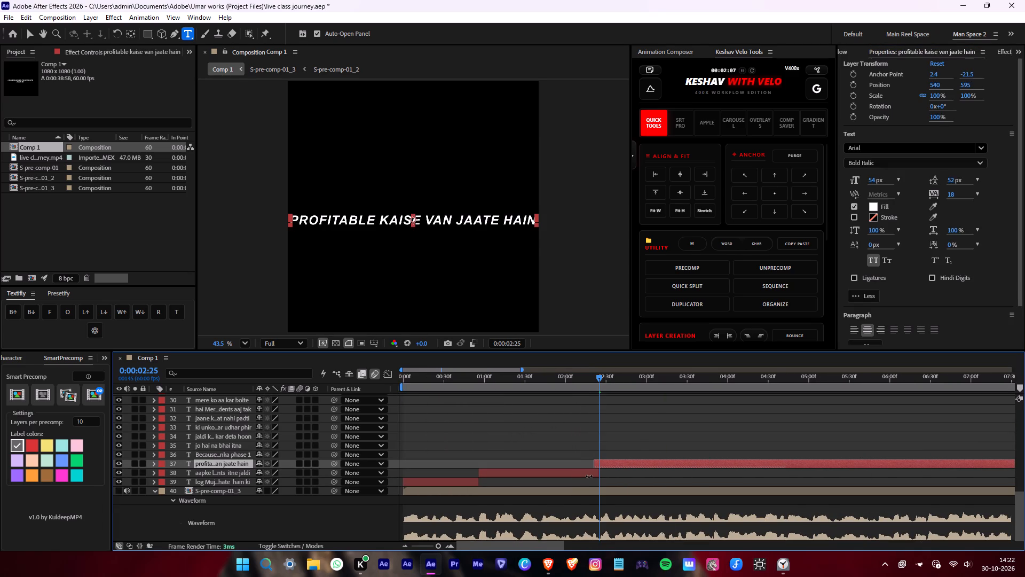
{"action": "left_click_drag", "start_coordinate": [589, 476], "coordinate": [594, 474]}
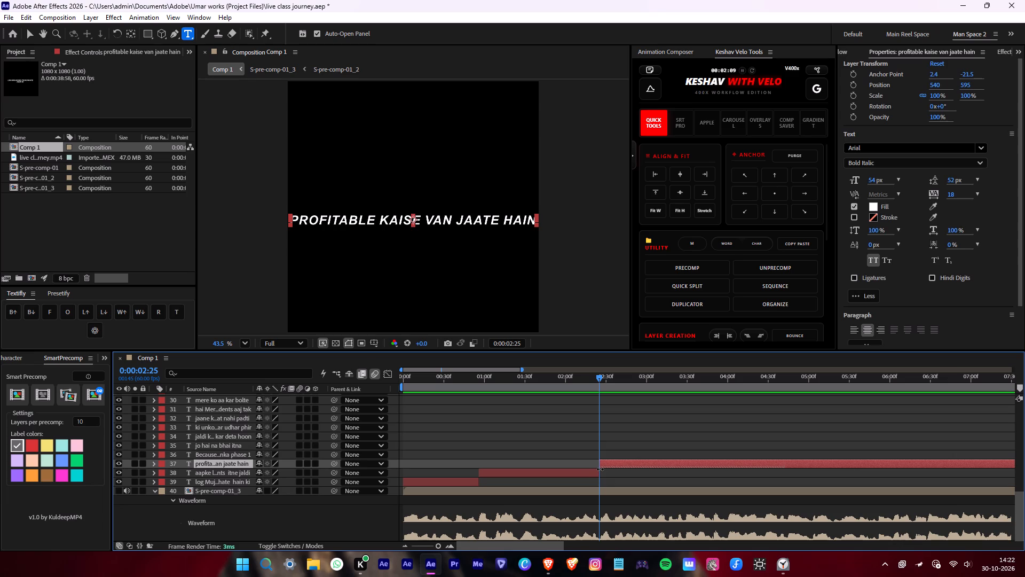
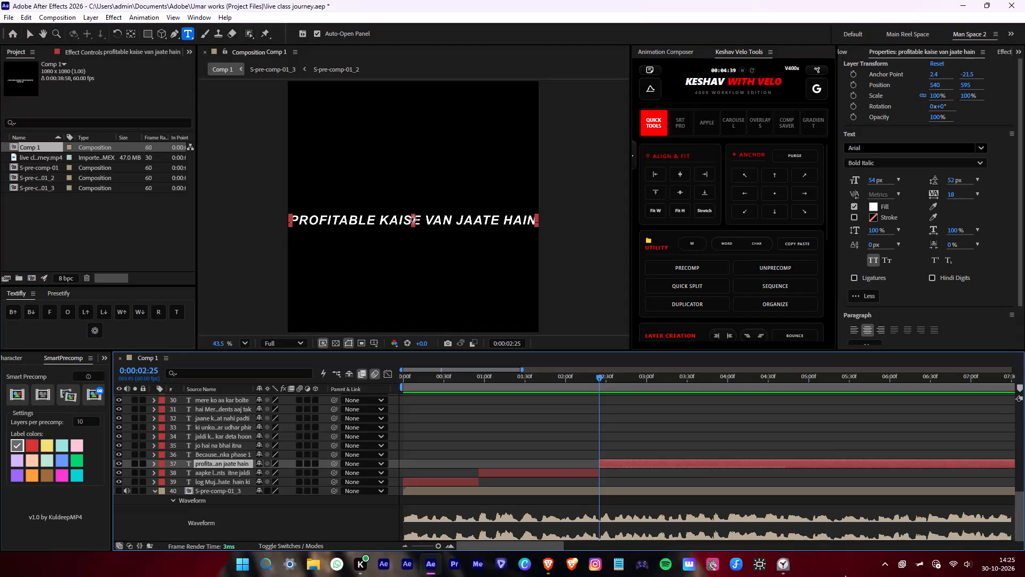
Switch to the Clock app, reset the running timer and return to After Effects.
{"action": "left_click", "coordinate": [790, 565]}
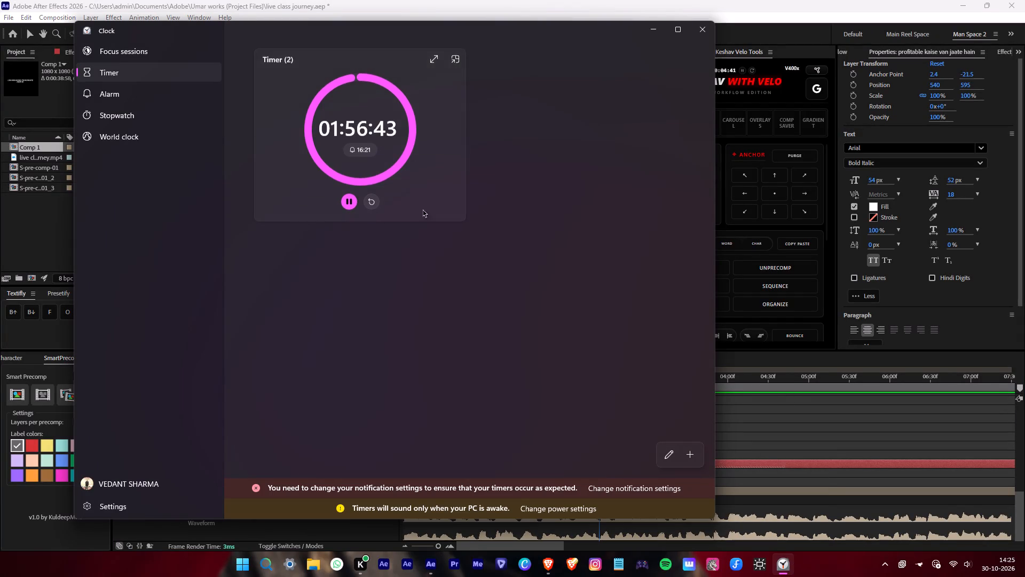
{"action": "left_click", "coordinate": [369, 198]}
{"action": "left_click", "coordinate": [800, 363]}
Play the audio to 0:00:03:23 and correct the third caption to read "profitable kaise" / "ban jaate hain" on two lines.
{"action": "scroll", "coordinate": [750, 428], "scroll_direction": "down", "scroll_amount": 1}
{"action": "middle_click_drag", "start_coordinate": [748, 428], "coordinate": [614, 433]}
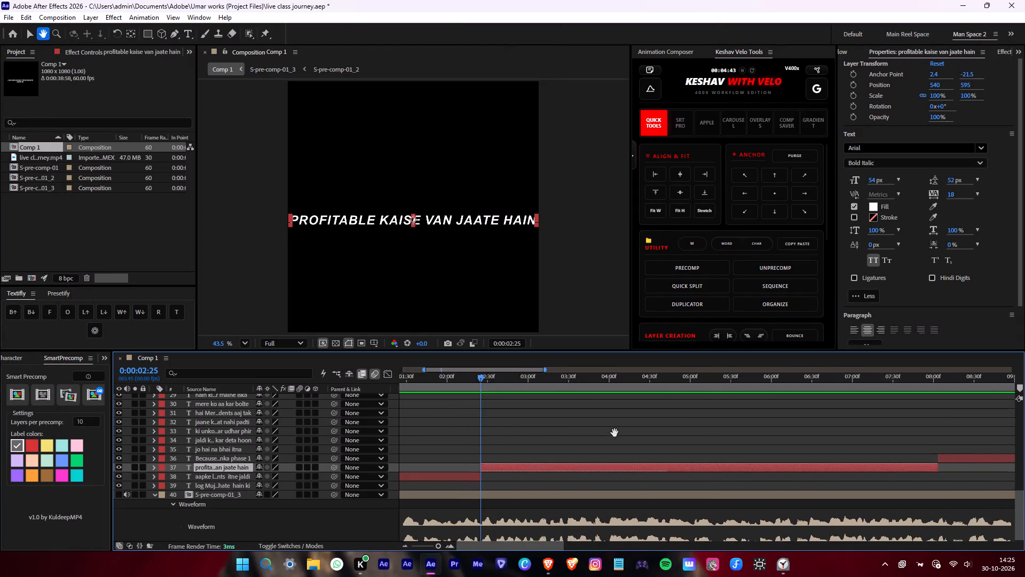
{"action": "middle_click_drag", "start_coordinate": [614, 433], "coordinate": [613, 433]}
{"action": "key", "text": "space"}
{"action": "scroll", "coordinate": [603, 432], "scroll_direction": "down", "scroll_amount": 1, "text": "alt"}
{"action": "scroll", "coordinate": [609, 437], "scroll_direction": "down", "scroll_amount": 3}
{"action": "key", "text": "space"}
{"action": "scroll", "coordinate": [545, 444], "scroll_direction": "up", "scroll_amount": 2, "text": "alt"}
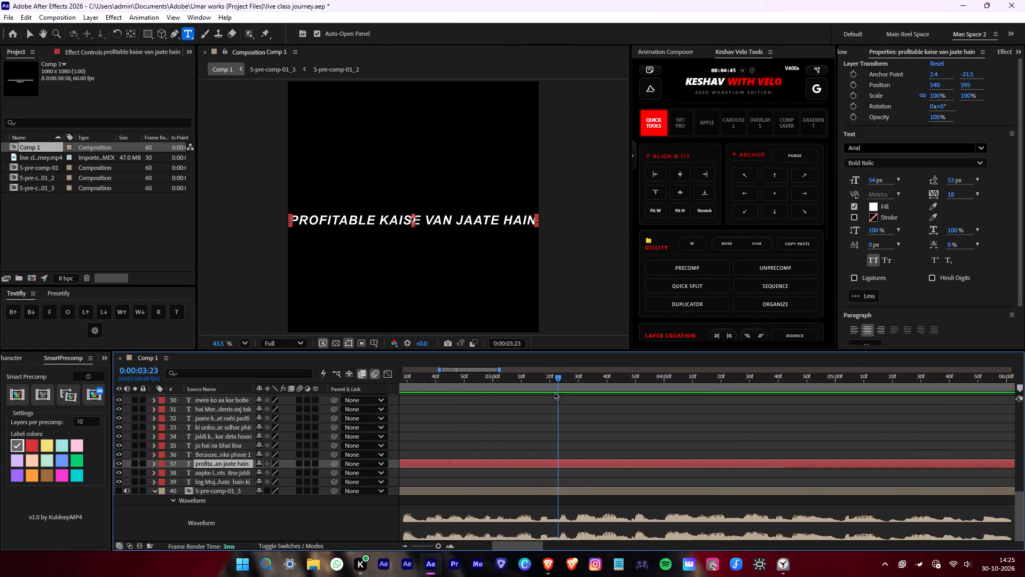
{"action": "scroll", "coordinate": [554, 392], "scroll_direction": "down", "scroll_amount": 2}
{"action": "left_click", "coordinate": [556, 380]}
{"action": "key", "text": "space"}
{"action": "left_click", "coordinate": [556, 380]}
{"action": "left_click_drag", "start_coordinate": [433, 220], "coordinate": [427, 220]}
{"action": "key", "text": "b"}
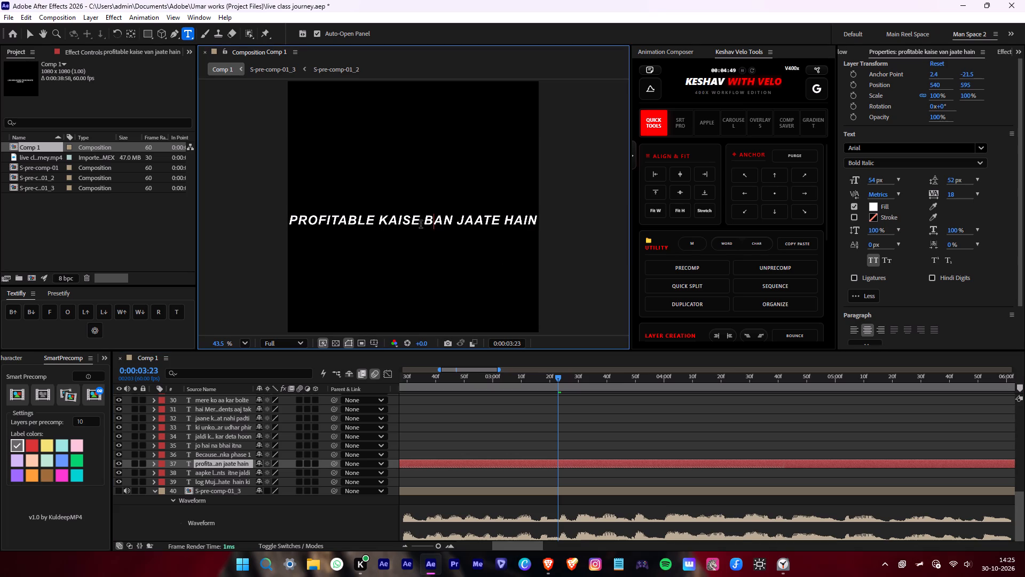
{"action": "left_click", "coordinate": [423, 223]}
{"action": "key", "text": "Return"}
Split the "profitable kaise ban jaate hain" caption at 0:00:03:23 and delete the part after the split.
{"action": "left_click", "coordinate": [563, 459]}
{"action": "key", "text": "space"}
{"action": "left_click", "coordinate": [557, 380]}
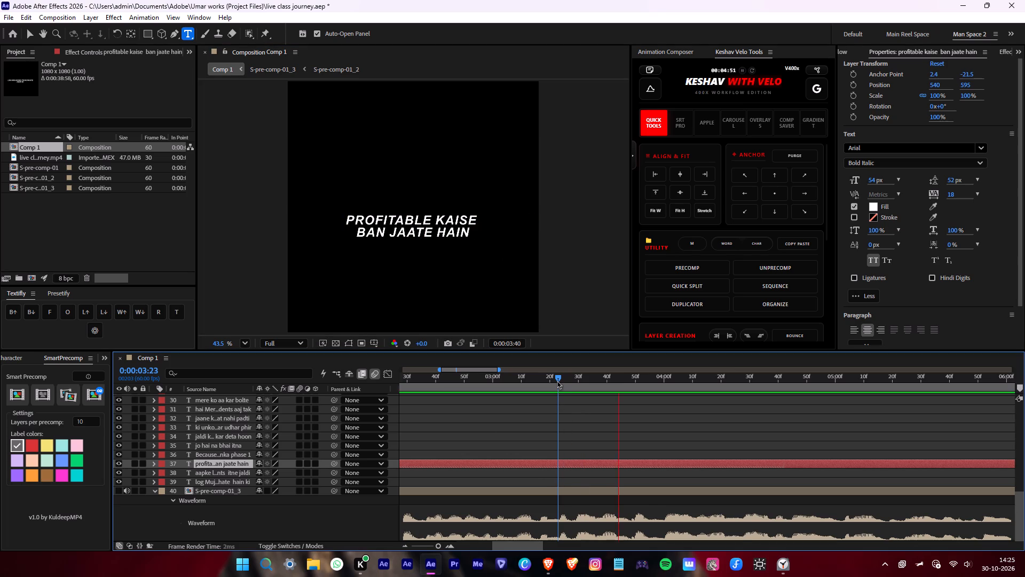
{"action": "key", "text": "alt+d"}
{"action": "key", "text": "Delete"}
Extend the start of the "Because main unka phase 1" caption back to 0:00:03:23, where the previous caption ends.
{"action": "scroll", "coordinate": [594, 433], "scroll_direction": "down", "scroll_amount": 5, "text": "alt"}
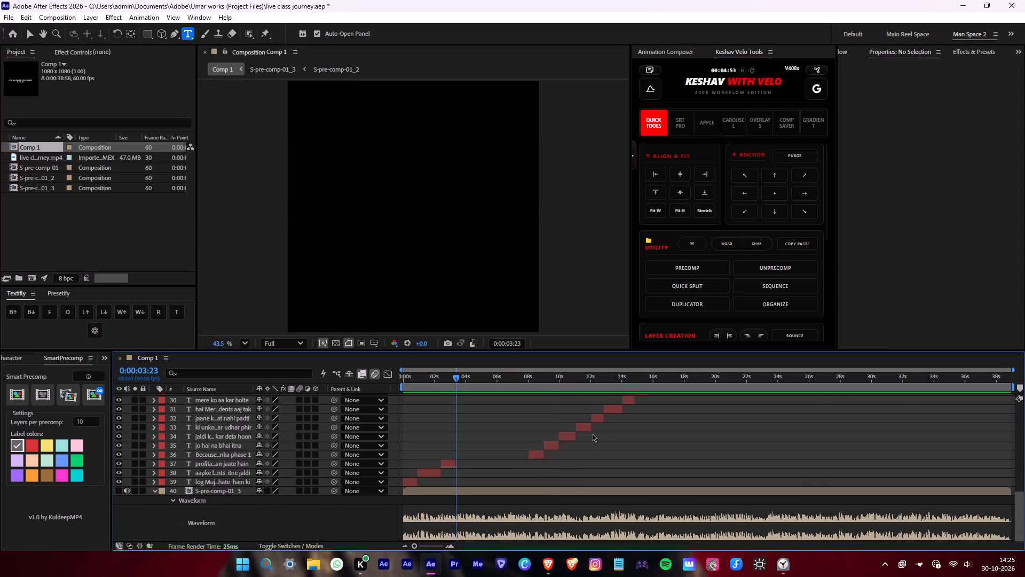
{"action": "left_click_drag", "start_coordinate": [529, 455], "coordinate": [456, 465]}
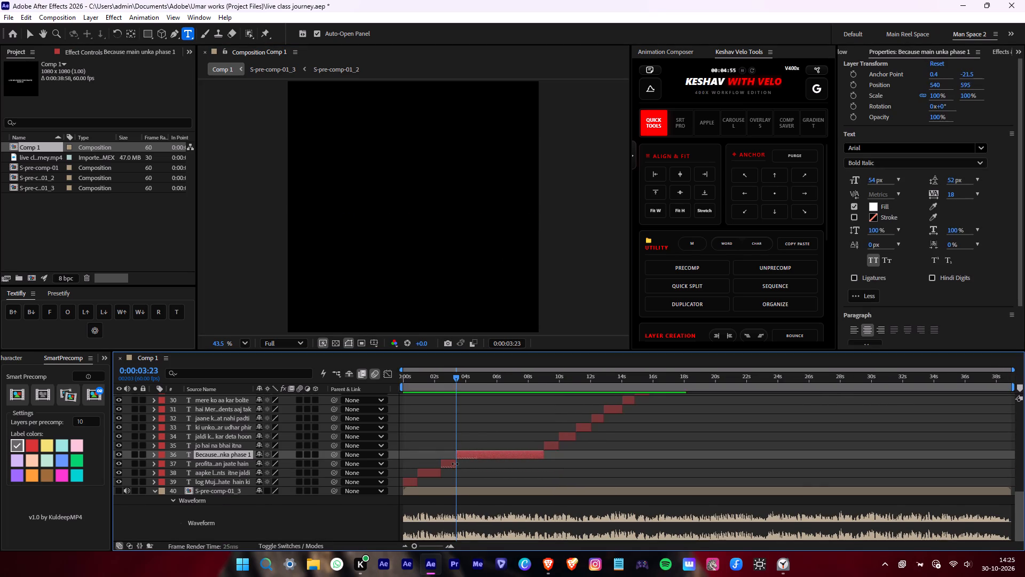
{"action": "scroll", "coordinate": [455, 464], "scroll_direction": "up", "scroll_amount": 4, "text": "alt"}
{"action": "left_click", "coordinate": [471, 454]}
Play the audio, split the "Because main unka phase 1" caption at 0:00:04:27 and delete the part after the split.
{"action": "key", "text": "space"}
{"action": "scroll", "coordinate": [524, 425], "scroll_direction": "down", "scroll_amount": 1, "text": "alt"}
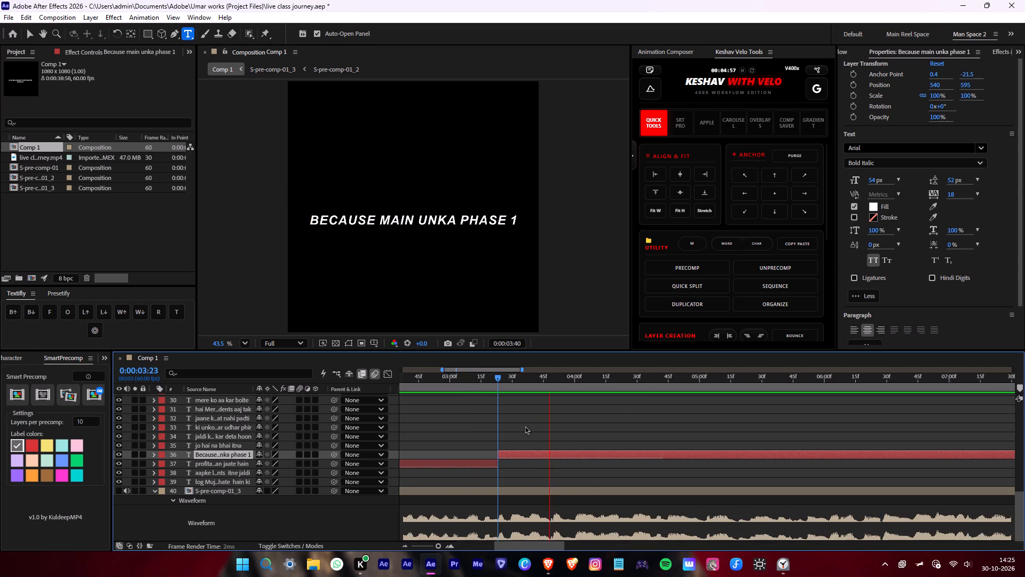
{"action": "scroll", "coordinate": [525, 426], "scroll_direction": "down", "scroll_amount": 3}
{"action": "key", "text": "space"}
{"action": "key", "text": "space"}
{"action": "key", "text": "space"}
{"action": "left_click_drag", "start_coordinate": [623, 382], "coordinate": [624, 382]}
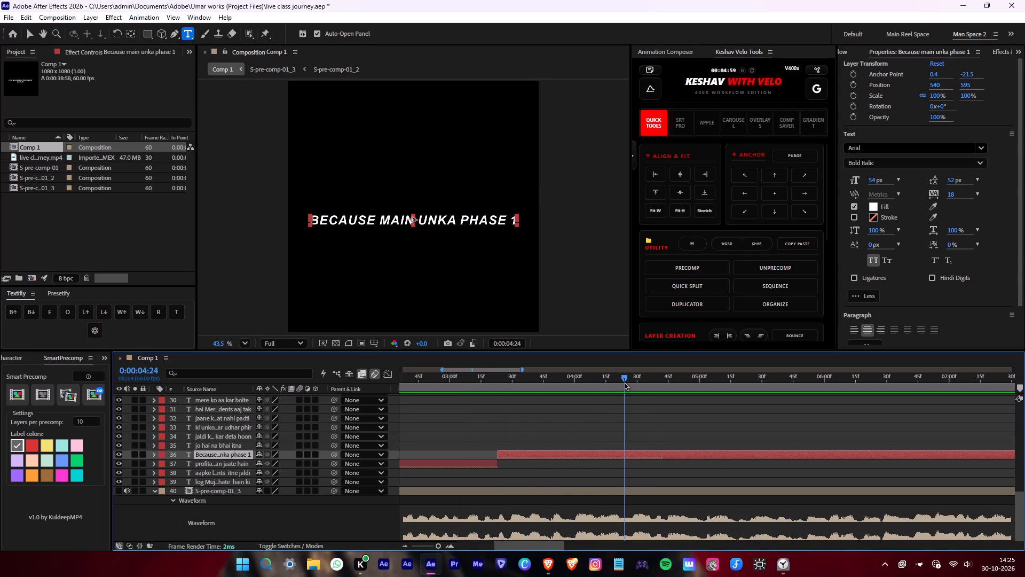
{"action": "left_click_drag", "start_coordinate": [624, 382], "coordinate": [630, 382]}
{"action": "key", "text": "space"}
{"action": "left_click", "coordinate": [630, 382]}
{"action": "key", "text": "alt+d"}
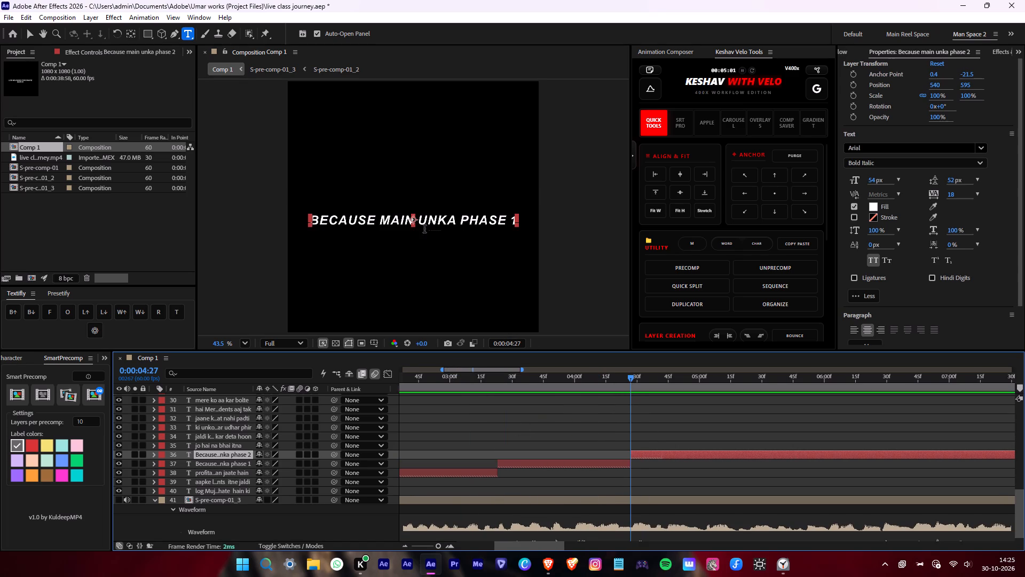
{"action": "left_click", "coordinate": [419, 225]}
{"action": "key", "text": "Return"}
{"action": "left_click", "coordinate": [636, 454]}
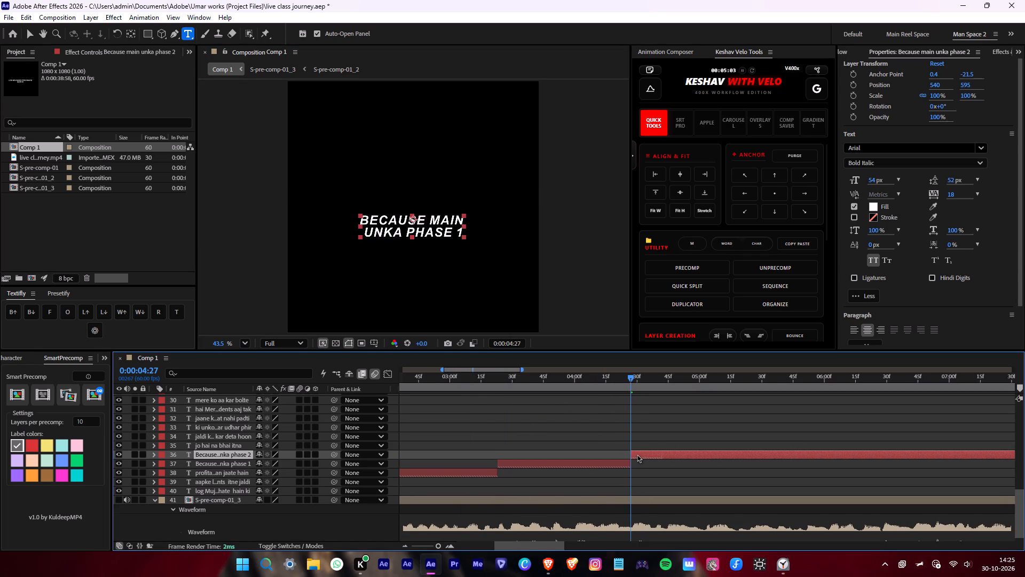
{"action": "key", "text": "Delete"}
Break the remaining "Because main unka phase 1" caption into two lines before "unka".
{"action": "left_click", "coordinate": [588, 396]}
{"action": "left_click", "coordinate": [581, 379]}
{"action": "left_click_drag", "start_coordinate": [558, 380], "coordinate": [518, 381]}
{"action": "left_click", "coordinate": [554, 454]}
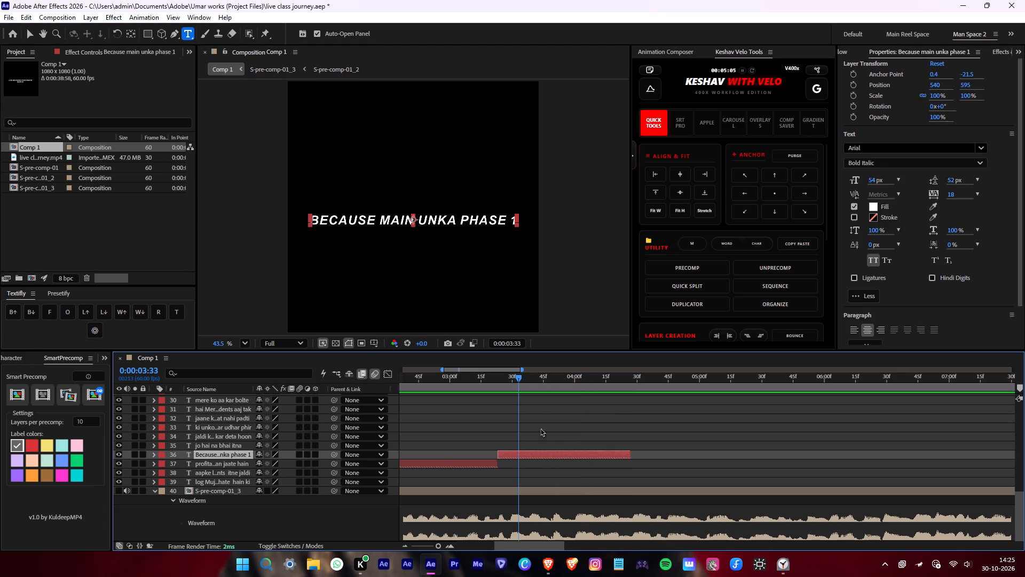
{"action": "left_click", "coordinate": [416, 222]}
{"action": "key", "text": "Return"}
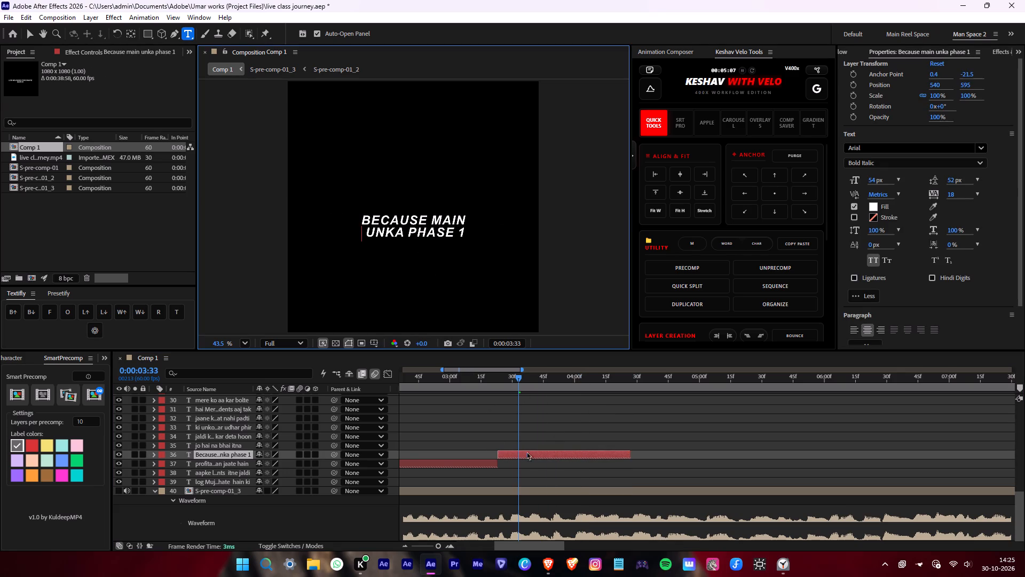
{"action": "left_click", "coordinate": [530, 456]}
Check the cut by ear and extend the start of the "jo hai na bhai itna" caption back to 0:00:04:27.
{"action": "key", "text": "space"}
{"action": "key", "text": "space"}
{"action": "key", "text": "space"}
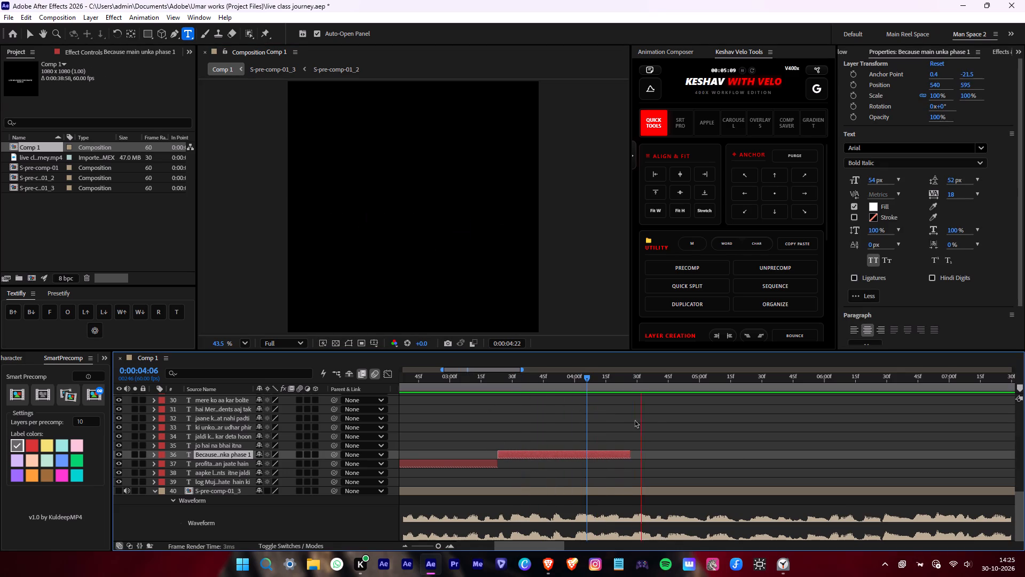
{"action": "key", "text": "space"}
{"action": "left_click", "coordinate": [627, 377]}
{"action": "key", "text": "space"}
{"action": "left_click", "coordinate": [631, 376]}
{"action": "scroll", "coordinate": [642, 403], "scroll_direction": "down", "scroll_amount": 2, "text": "alt"}
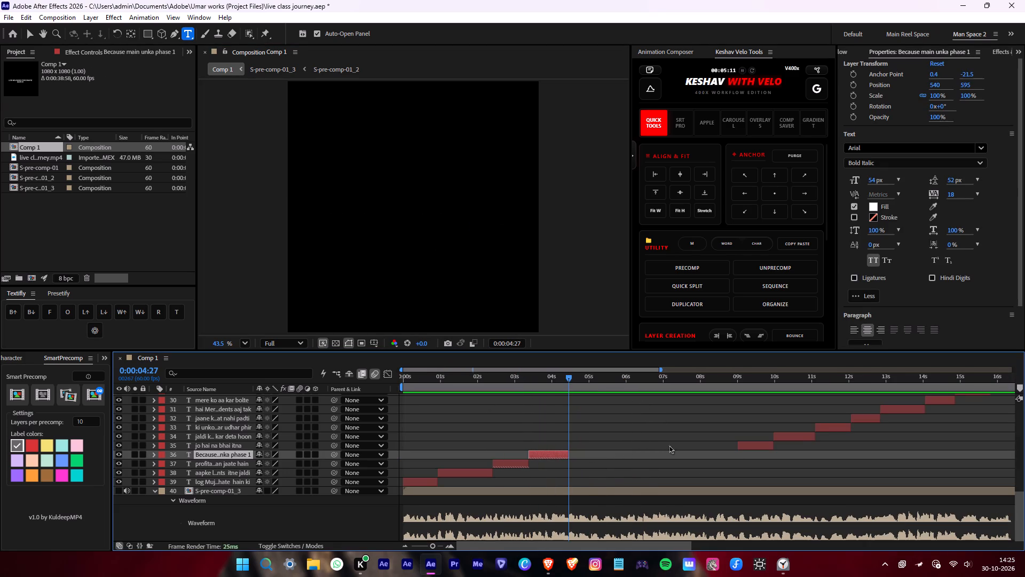
{"action": "left_click_drag", "start_coordinate": [737, 449], "coordinate": [567, 458]}
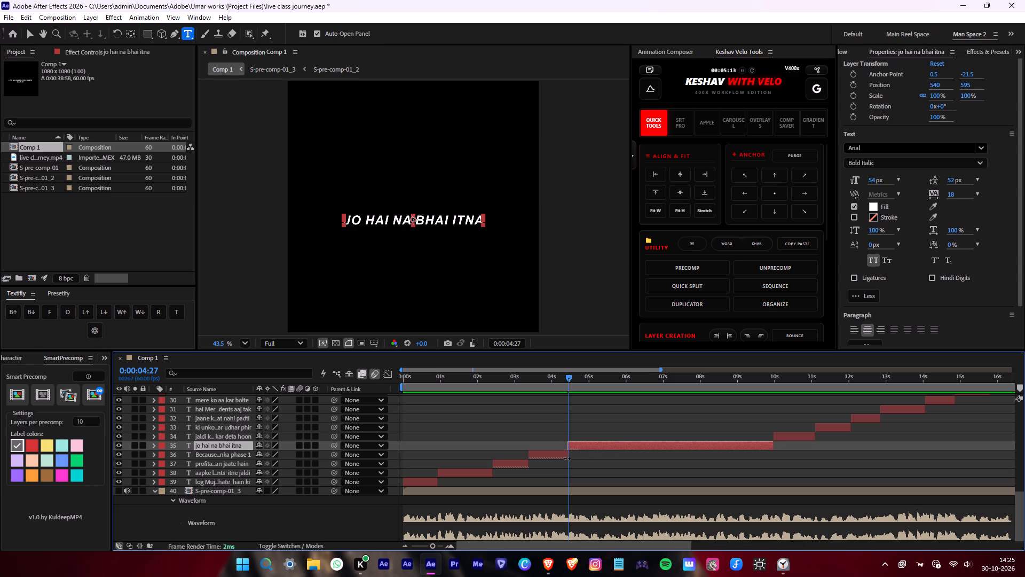
{"action": "left_click_drag", "start_coordinate": [567, 458], "coordinate": [568, 458]}
Play the audio, split the "jo hai na bhai itna" caption at 0:00:05:24 and delete the part after the split.
{"action": "key", "text": "space"}
{"action": "scroll", "coordinate": [594, 463], "scroll_direction": "up", "scroll_amount": 1, "text": "alt"}
{"action": "key", "text": "space"}
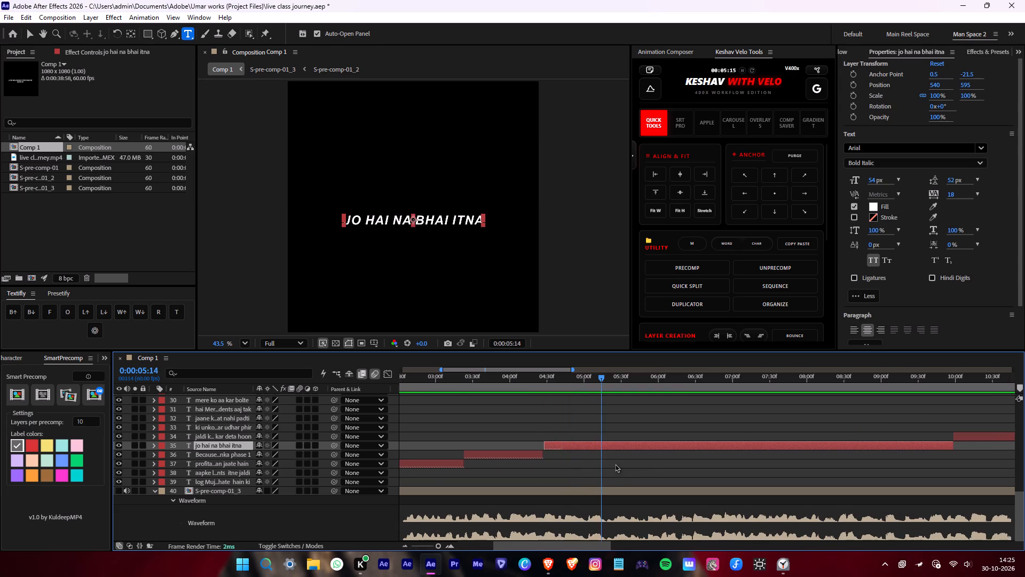
{"action": "scroll", "coordinate": [615, 463], "scroll_direction": "up", "scroll_amount": 1, "text": "alt"}
{"action": "key", "text": "space"}
{"action": "key", "text": "space"}
{"action": "left_click_drag", "start_coordinate": [606, 381], "coordinate": [611, 381]}
{"action": "key", "text": "space"}
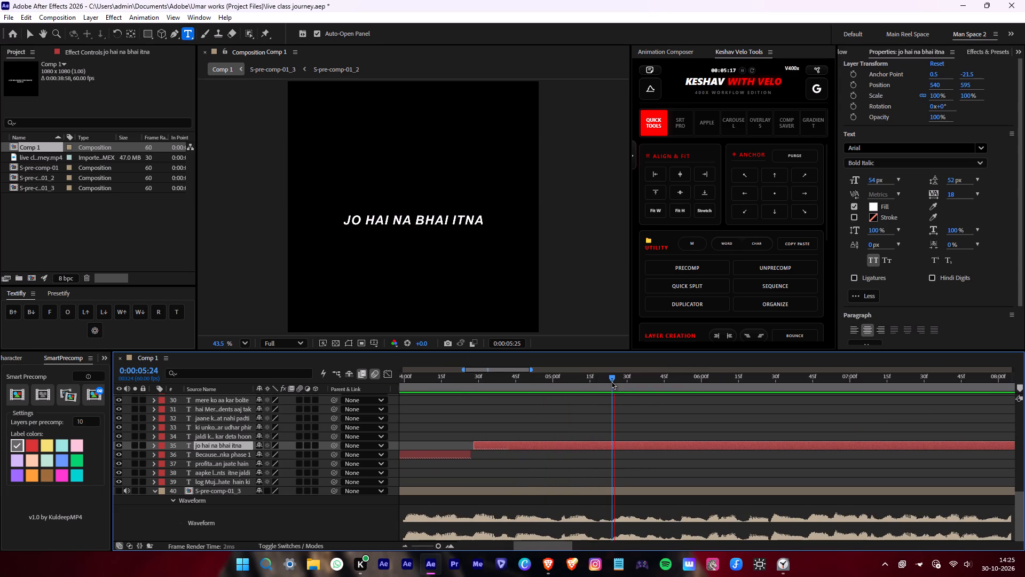
{"action": "left_click", "coordinate": [611, 381]}
{"action": "key", "text": "alt+d"}
{"action": "key", "text": "Delete"}
Extend the start of the "jaldi khatm kar deta hoon" caption back to 0:00:05:24, where the previous caption ends.
{"action": "scroll", "coordinate": [647, 407], "scroll_direction": "down", "scroll_amount": 4, "text": "alt"}
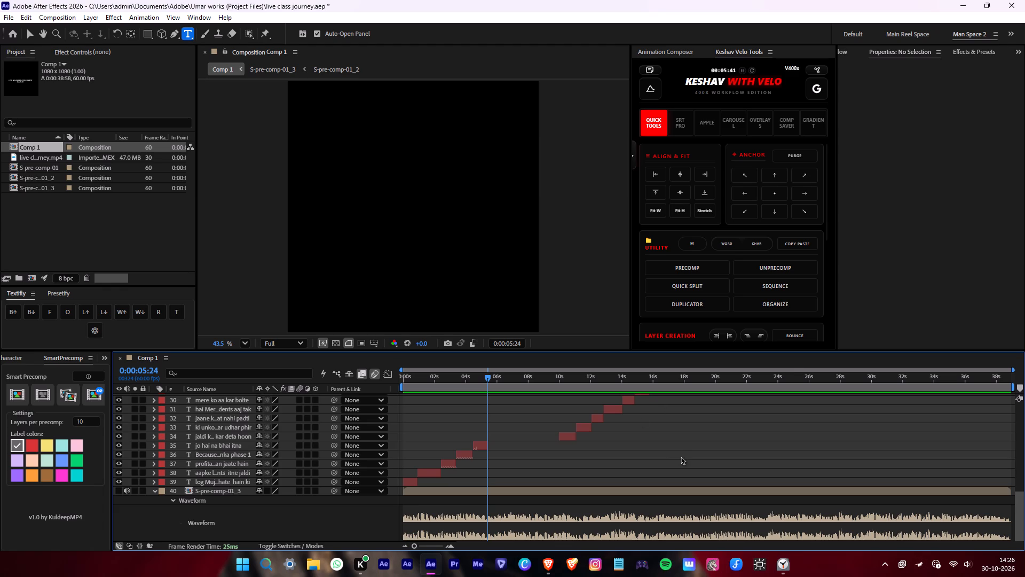
{"action": "left_click_drag", "start_coordinate": [556, 436], "coordinate": [488, 449]}
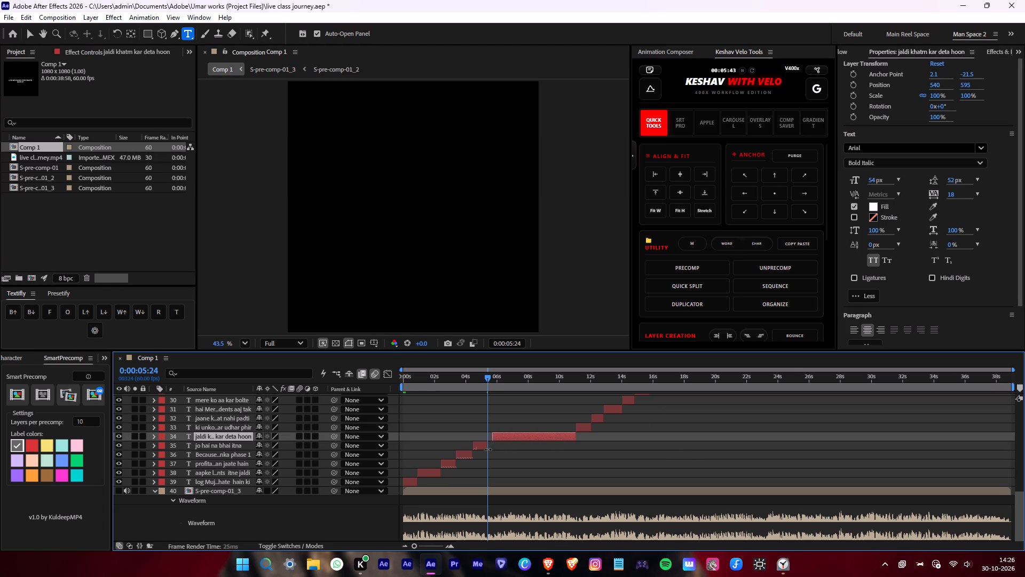
{"action": "left_click_drag", "start_coordinate": [488, 449], "coordinate": [484, 449]}
{"action": "scroll", "coordinate": [484, 449], "scroll_direction": "up", "scroll_amount": 4, "text": "alt"}
{"action": "left_click_drag", "start_coordinate": [532, 436], "coordinate": [540, 440]}
Play the audio, split the "jaldi khatm kar deta hoon" caption at 0:00:06:28 and delete the part after the split.
{"action": "key", "text": "space"}
{"action": "middle_click_drag", "start_coordinate": [629, 455], "coordinate": [527, 452]}
{"action": "scroll", "coordinate": [616, 457], "scroll_direction": "up", "scroll_amount": 1}
{"action": "scroll", "coordinate": [527, 450], "scroll_direction": "down", "scroll_amount": 3}
{"action": "key", "text": "space"}
{"action": "scroll", "coordinate": [708, 455], "scroll_direction": "down", "scroll_amount": 1}
{"action": "middle_click_drag", "start_coordinate": [705, 454], "coordinate": [609, 446]}
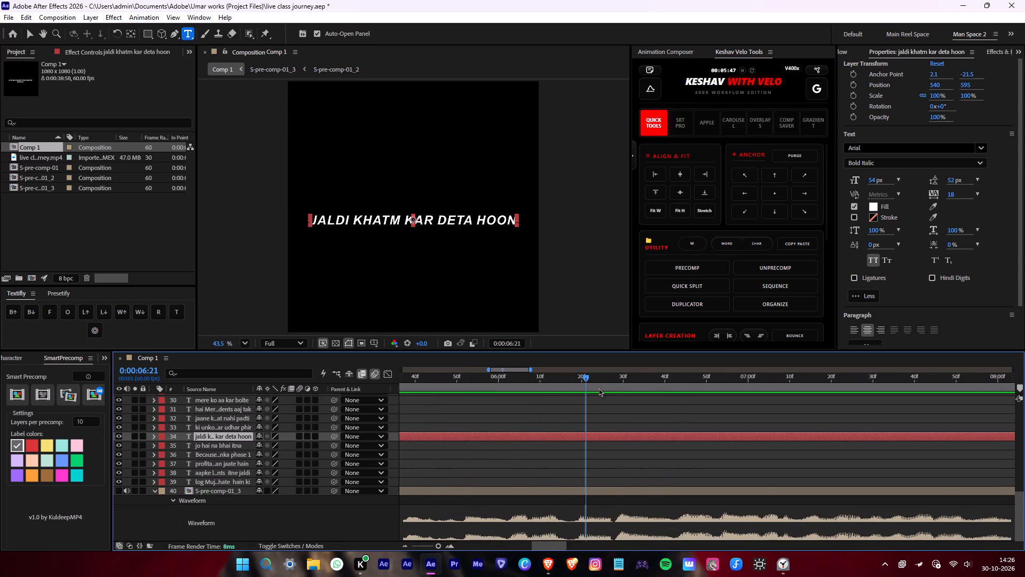
{"action": "left_click_drag", "start_coordinate": [600, 384], "coordinate": [613, 384]}
{"action": "key", "text": "space"}
{"action": "left_click", "coordinate": [613, 384]}
{"action": "scroll", "coordinate": [613, 388], "scroll_direction": "down", "scroll_amount": 2, "text": "alt"}
{"action": "key", "text": "alt+d"}
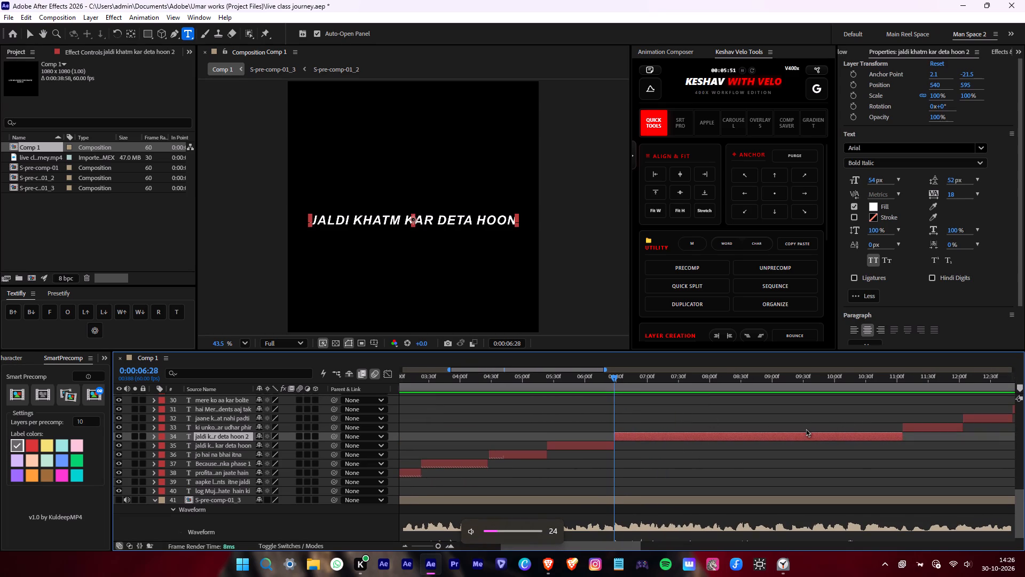
{"action": "key", "text": "Delete"}
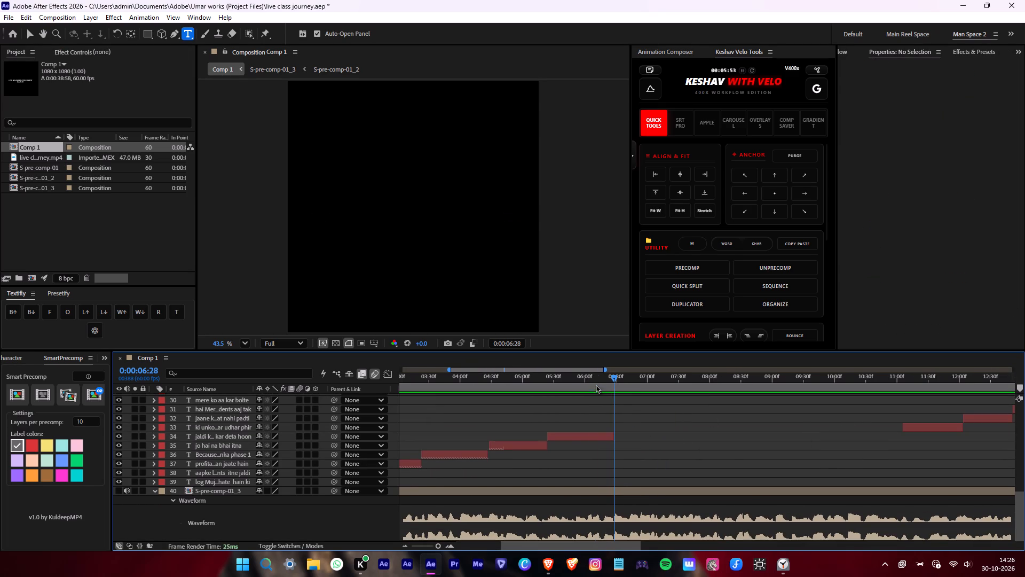
Break the "jaldi khatm kar deta hoon" caption into two lines before "kar".
{"action": "left_click", "coordinate": [595, 384]}
{"action": "left_click", "coordinate": [582, 432]}
{"action": "left_click", "coordinate": [588, 439]}
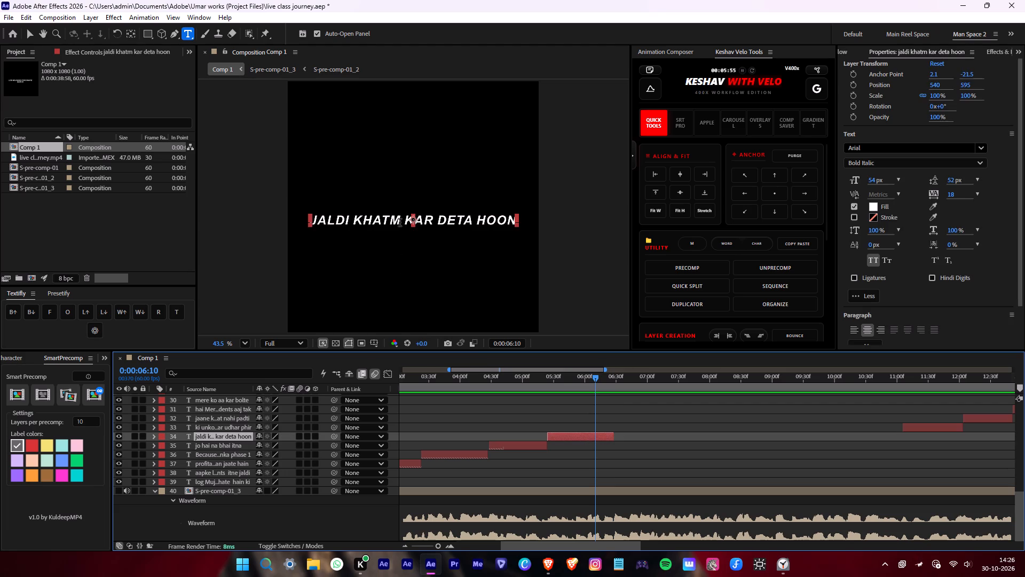
{"action": "left_click", "coordinate": [403, 219]}
{"action": "key", "text": "Return"}
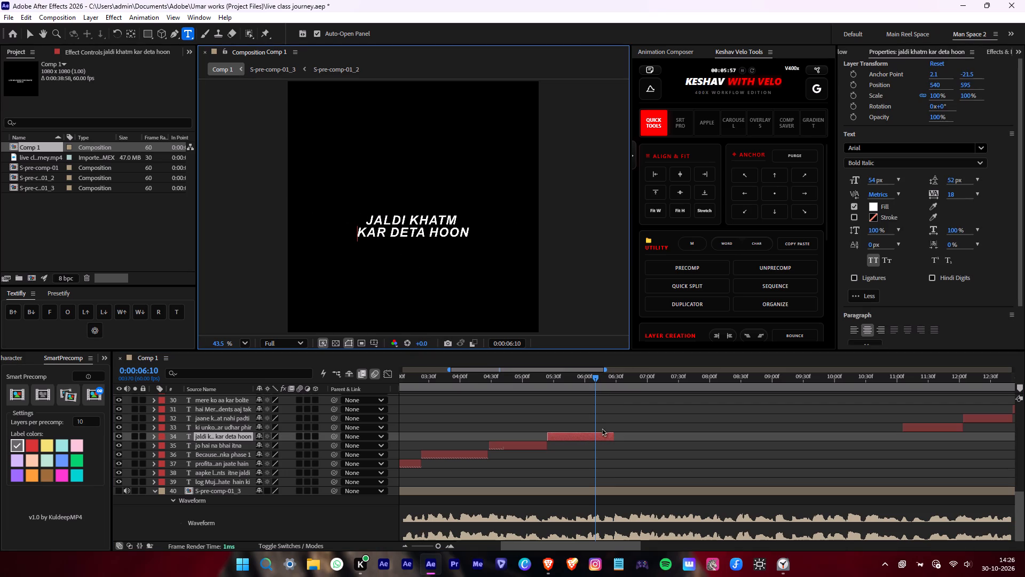
{"action": "left_click", "coordinate": [601, 438]}
Extend the start of the "ki unko idhar udhar phir" caption back to exactly 0:00:06:28, where the previous caption ends.
{"action": "scroll", "coordinate": [611, 437], "scroll_direction": "up", "scroll_amount": 3, "text": "alt"}
{"action": "left_click_drag", "start_coordinate": [633, 386], "coordinate": [638, 386]}
{"action": "scroll", "coordinate": [663, 421], "scroll_direction": "down", "scroll_amount": 2, "text": "alt"}
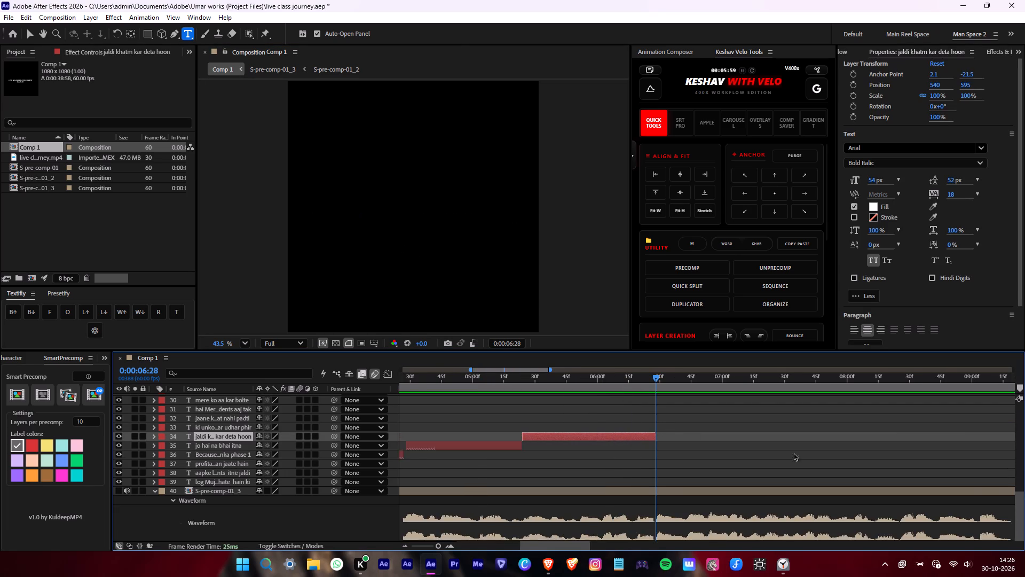
{"action": "scroll", "coordinate": [940, 466], "scroll_direction": "down", "scroll_amount": 4, "text": "alt"}
{"action": "middle_click_drag", "start_coordinate": [936, 466], "coordinate": [738, 453]}
{"action": "left_click_drag", "start_coordinate": [815, 429], "coordinate": [669, 446]}
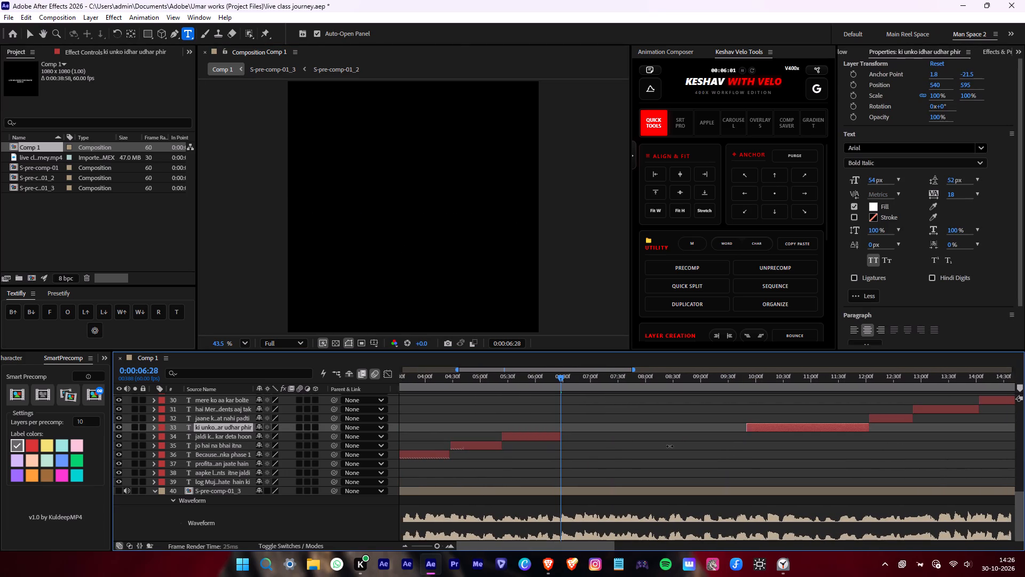
{"action": "left_click_drag", "start_coordinate": [669, 446], "coordinate": [561, 452]}
{"action": "key", "text": "space"}
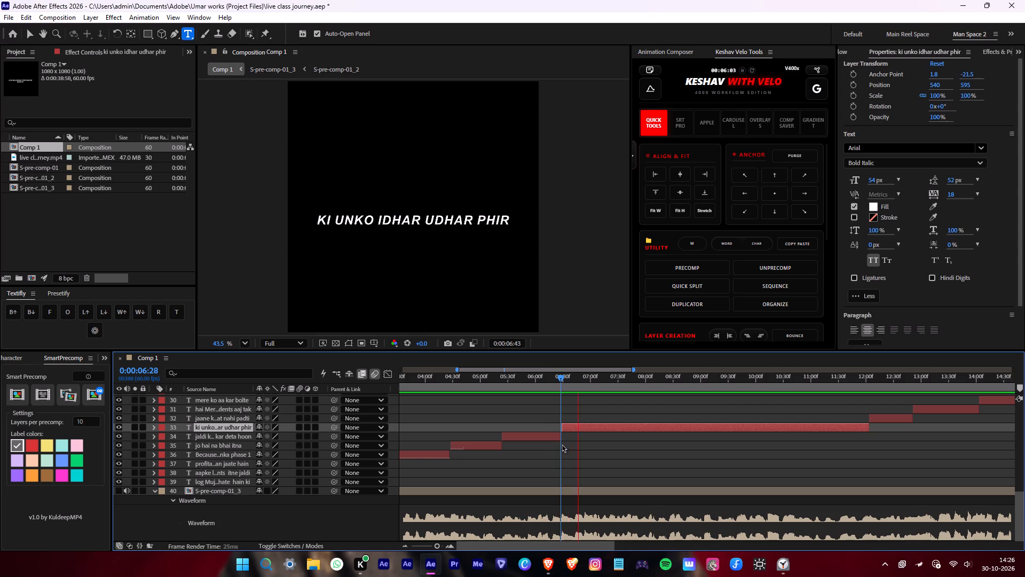
{"action": "scroll", "coordinate": [562, 444], "scroll_direction": "up", "scroll_amount": 2, "text": "alt"}
{"action": "key", "text": "space"}
{"action": "left_click", "coordinate": [561, 377]}
{"action": "left_click", "coordinate": [559, 426]}
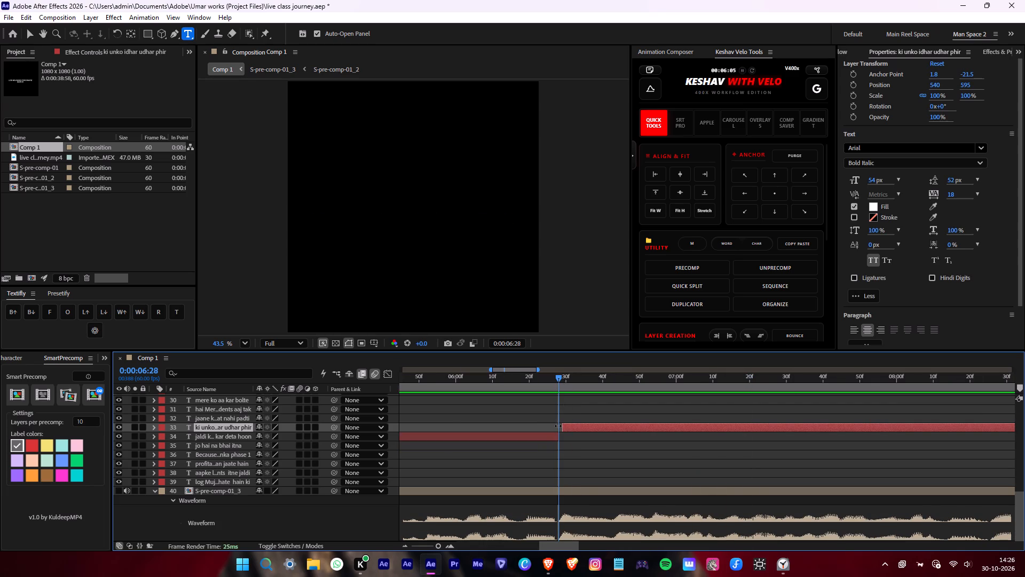
Play the audio of the "ki unko idhar udhar phir" caption and break its text into two lines before "udhar".
{"action": "key", "text": "space"}
{"action": "middle_click_drag", "start_coordinate": [647, 445], "coordinate": [544, 433]}
{"action": "scroll", "coordinate": [504, 430], "scroll_direction": "down", "scroll_amount": 1, "text": "alt"}
{"action": "key", "text": "space"}
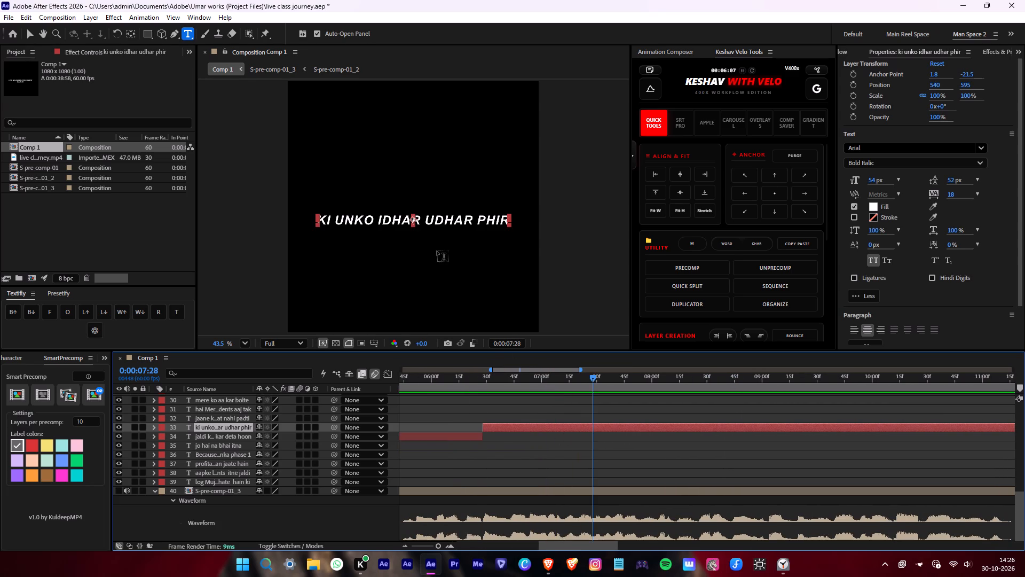
{"action": "left_click", "coordinate": [424, 217]}
{"action": "key", "text": "Return"}
{"action": "left_click", "coordinate": [590, 426]}
Replay the audio, split the "ki unko idhar udhar phir" caption at 0:00:07:19 and delete the part after the split.
{"action": "key", "text": "space"}
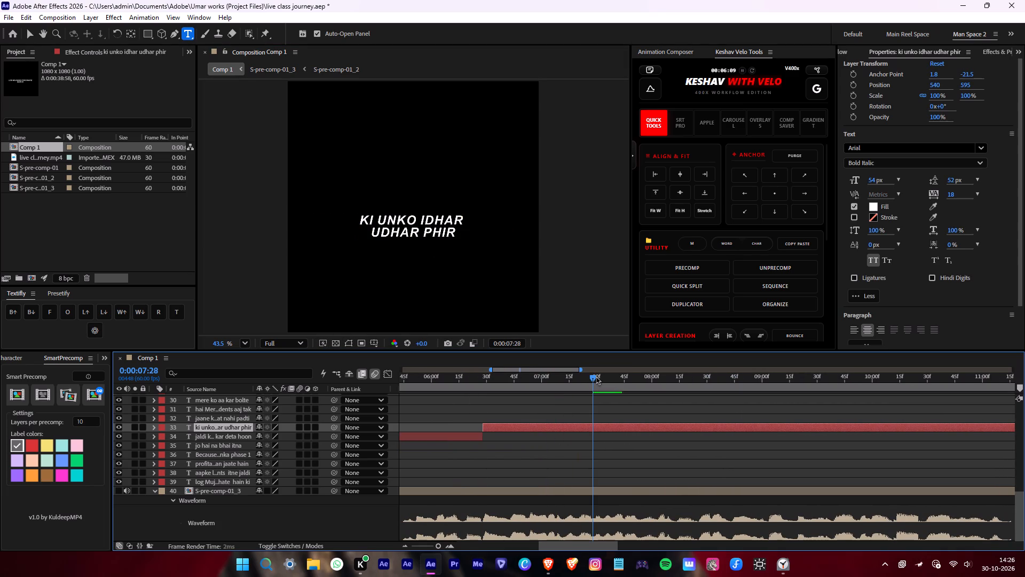
{"action": "left_click_drag", "start_coordinate": [593, 377], "coordinate": [557, 377]}
{"action": "key", "text": "space"}
{"action": "key", "text": "space"}
{"action": "left_click_drag", "start_coordinate": [584, 381], "coordinate": [568, 380]}
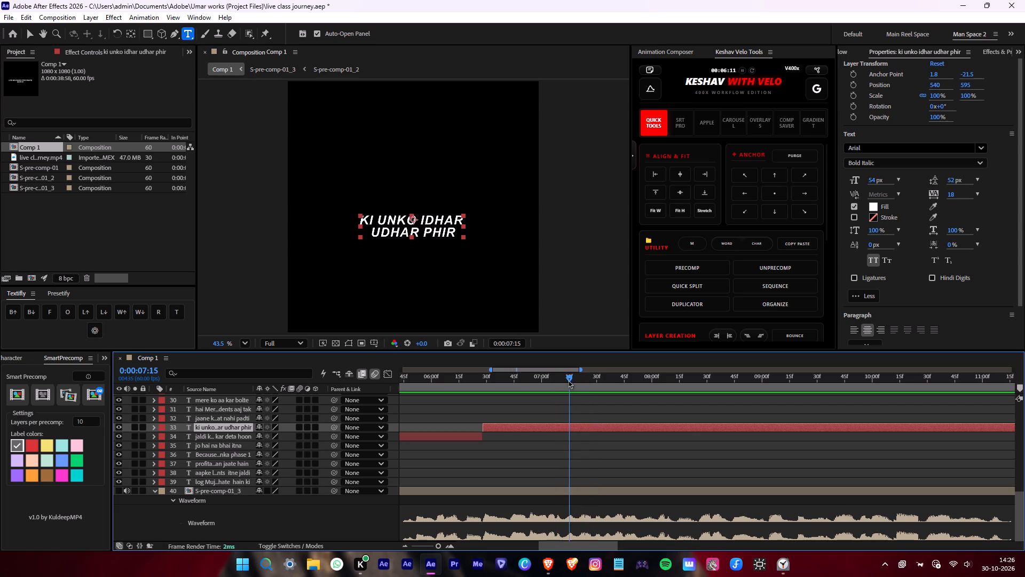
{"action": "left_click_drag", "start_coordinate": [568, 380], "coordinate": [564, 380]}
{"action": "key", "text": "space"}
{"action": "left_click_drag", "start_coordinate": [565, 380], "coordinate": [579, 382]}
{"action": "key", "text": "space"}
{"action": "left_click", "coordinate": [579, 382]}
{"action": "key", "text": "alt+d"}
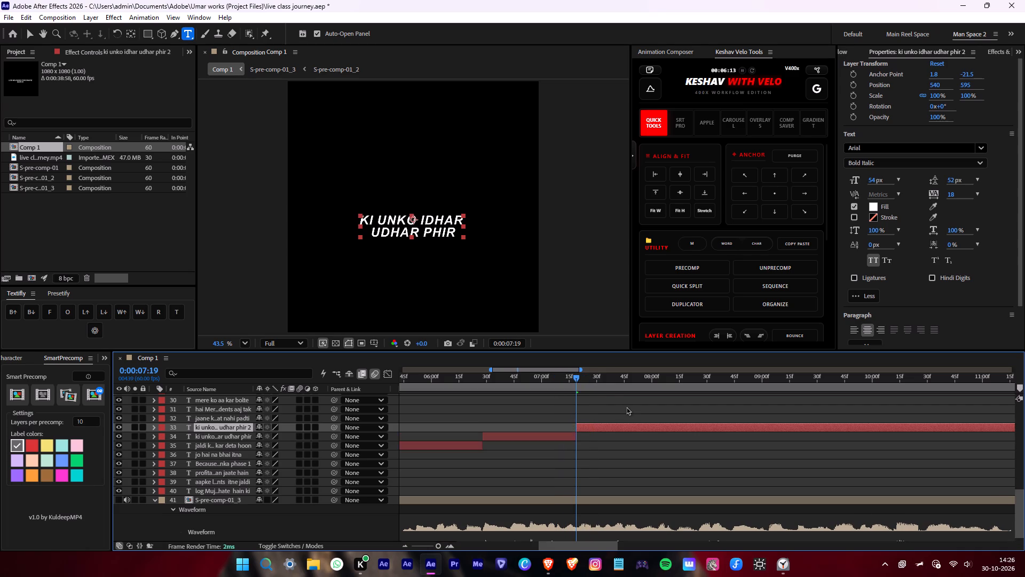
{"action": "key", "text": "Delete"}
Extend the start of the "jaane ki zaroorat nahi padti" caption back to 0:00:07:19, where the previous caption ends.
{"action": "scroll", "coordinate": [657, 421], "scroll_direction": "down", "scroll_amount": 3}
{"action": "left_click_drag", "start_coordinate": [753, 419], "coordinate": [738, 422]}
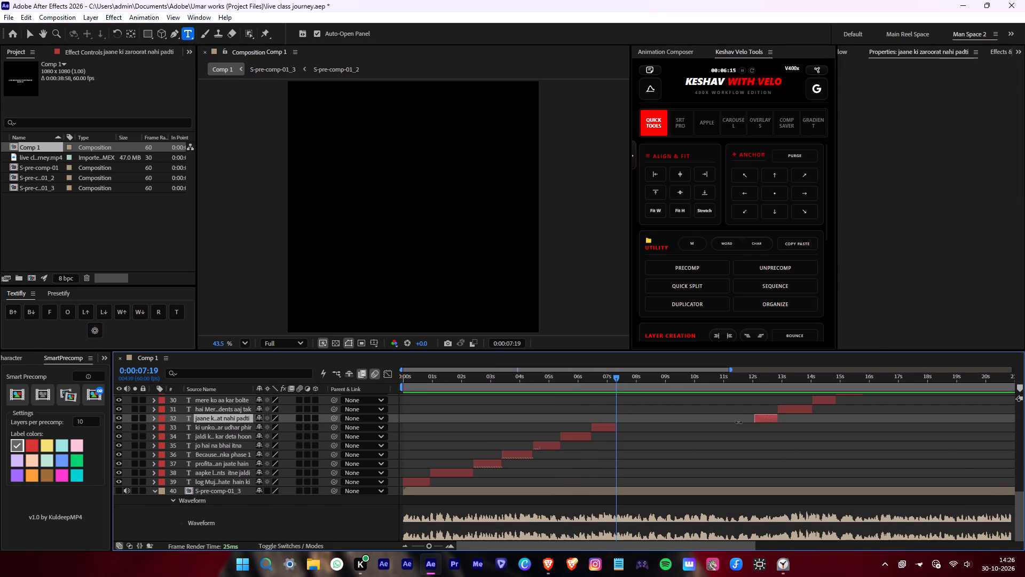
{"action": "left_click_drag", "start_coordinate": [738, 422], "coordinate": [614, 434]}
Play the audio of the "jaane ki zaroorat nahi padti" caption and break its text into two lines before "nahi".
{"action": "key", "text": "space"}
{"action": "middle_click_drag", "start_coordinate": [755, 456], "coordinate": [751, 457]}
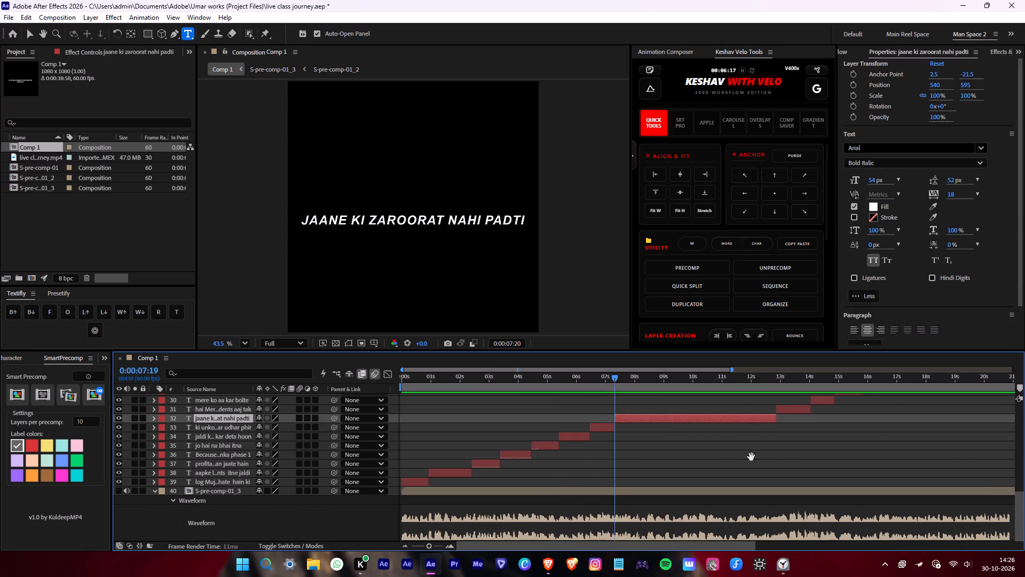
{"action": "middle_click_drag", "start_coordinate": [751, 457], "coordinate": [651, 457]}
{"action": "key", "text": "space"}
{"action": "left_click", "coordinate": [447, 221]}
{"action": "key", "text": "Return"}
{"action": "left_click", "coordinate": [595, 489]}
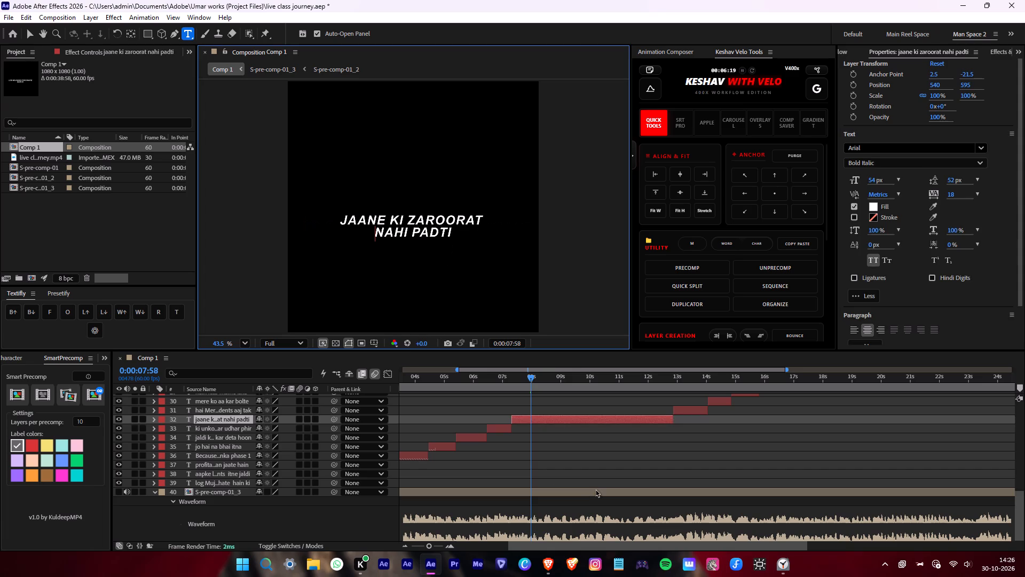
Replay the audio, split the "jaane ki zaroorat nahi padti" caption at 0:00:08:25 and delete the part after the split.
{"action": "key", "text": "space"}
{"action": "scroll", "coordinate": [554, 464], "scroll_direction": "up", "scroll_amount": 2, "text": "alt"}
{"action": "key", "text": "space"}
{"action": "left_click_drag", "start_coordinate": [517, 376], "coordinate": [492, 376]}
{"action": "key", "text": "space"}
{"action": "left_click_drag", "start_coordinate": [509, 377], "coordinate": [514, 378]}
{"action": "left_click", "coordinate": [519, 416], "text": "alt"}
{"action": "key", "text": "alt+d"}
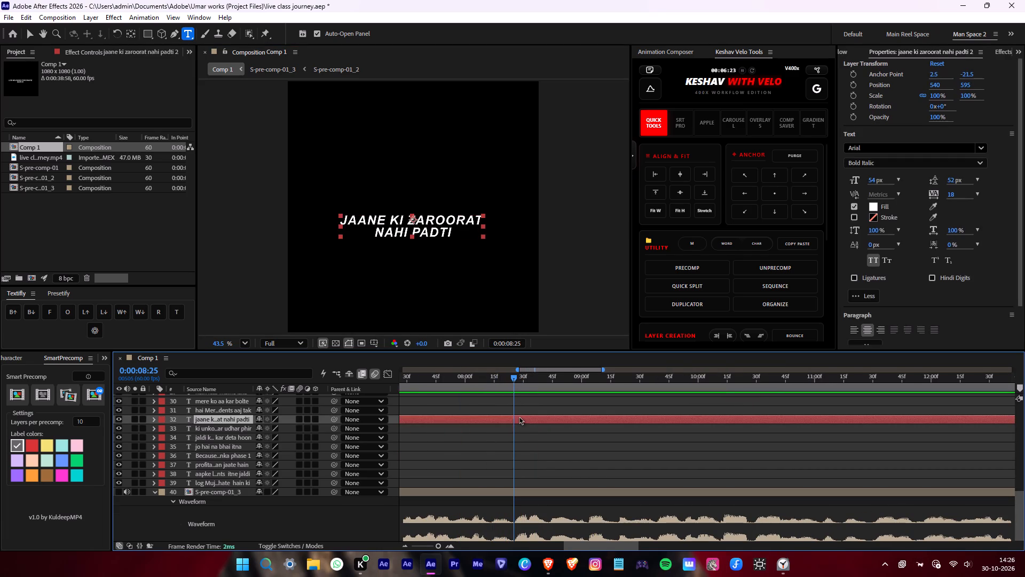
{"action": "key", "text": "Delete"}
Add "hai" to the end of the "jaane ki zaroorat nahi padti" caption's second line.
{"action": "left_click", "coordinate": [494, 386]}
{"action": "left_click", "coordinate": [491, 424]}
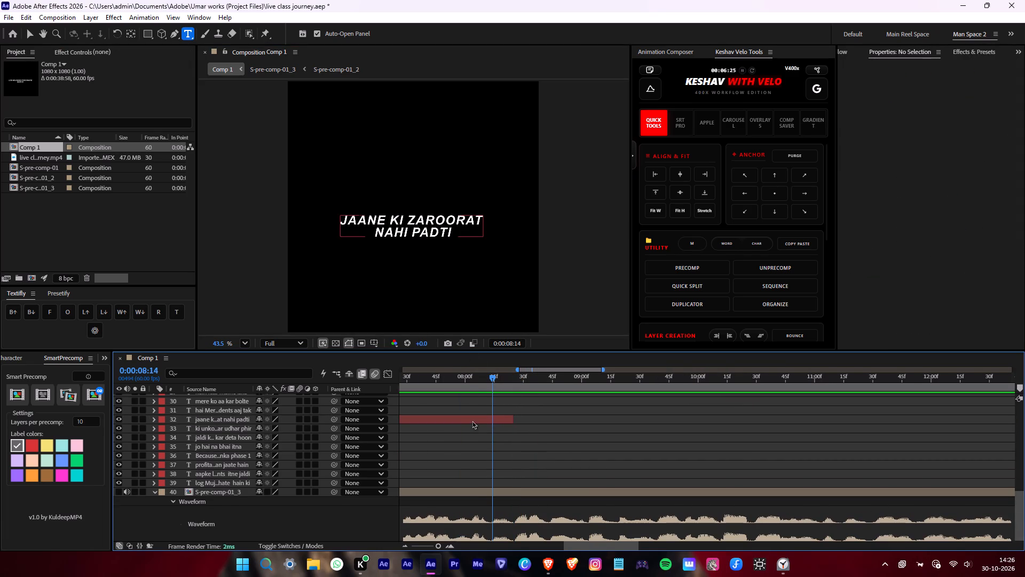
{"action": "left_click", "coordinate": [472, 420]}
{"action": "left_click", "coordinate": [451, 232]}
{"action": "key", "text": "space"}
{"action": "type", "text": "hai"}
{"action": "left_click_drag", "start_coordinate": [493, 383], "coordinate": [495, 383]}
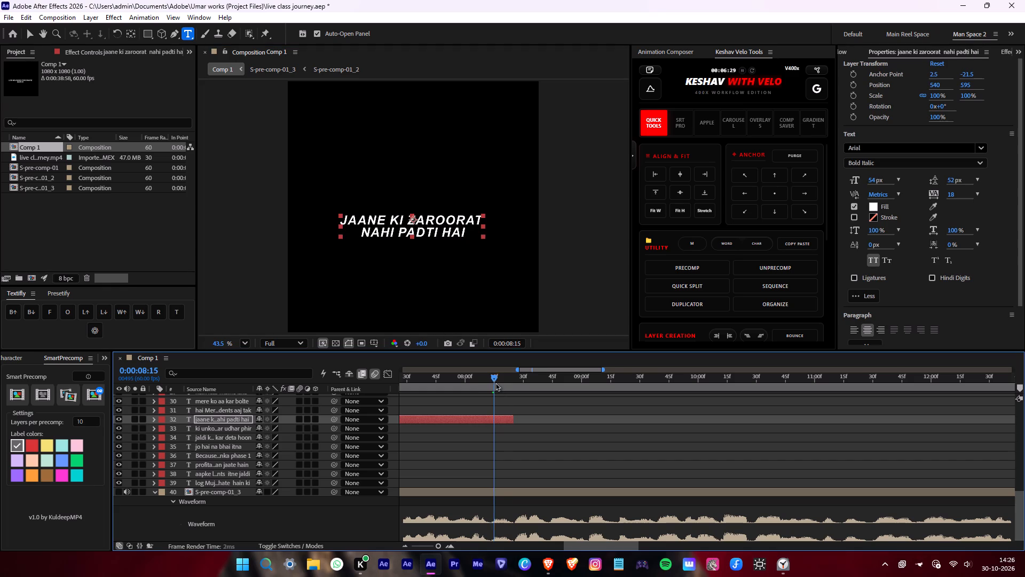
Extend the start of the "hai Mere students aaj tak" caption back to 0:00:08:25, where the previous caption ends.
{"action": "left_click_drag", "start_coordinate": [495, 383], "coordinate": [514, 386]}
{"action": "scroll", "coordinate": [542, 406], "scroll_direction": "down", "scroll_amount": 4, "text": "alt"}
{"action": "scroll", "coordinate": [588, 415], "scroll_direction": "up", "scroll_amount": 2, "text": "alt"}
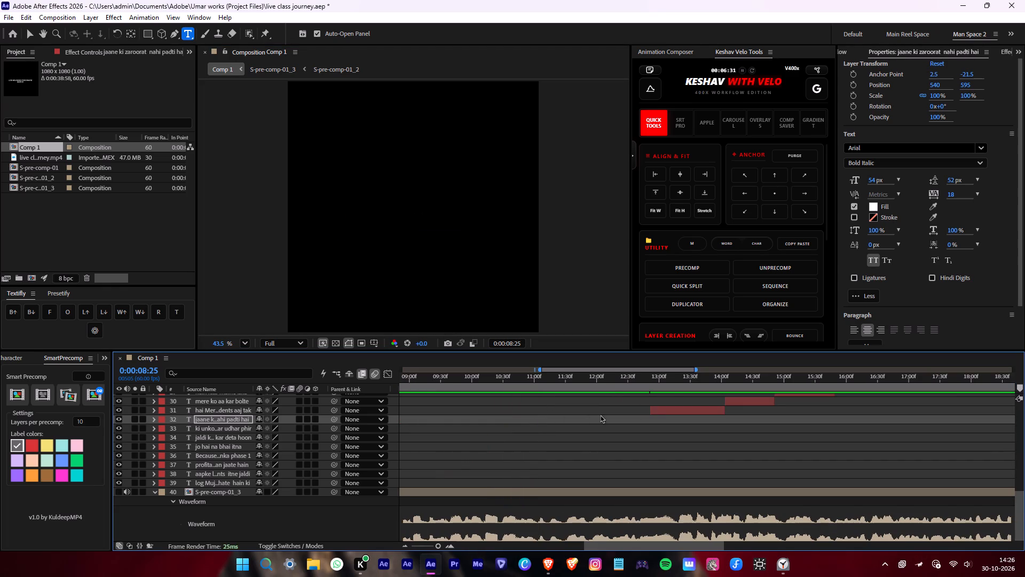
{"action": "left_click_drag", "start_coordinate": [649, 411], "coordinate": [669, 420]}
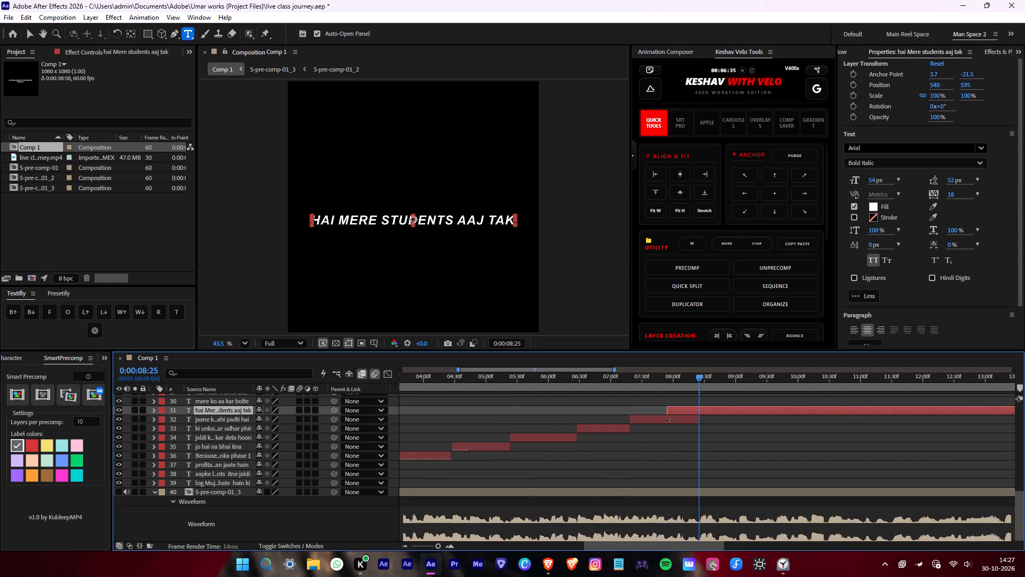
{"action": "left_click_drag", "start_coordinate": [669, 420], "coordinate": [698, 418]}
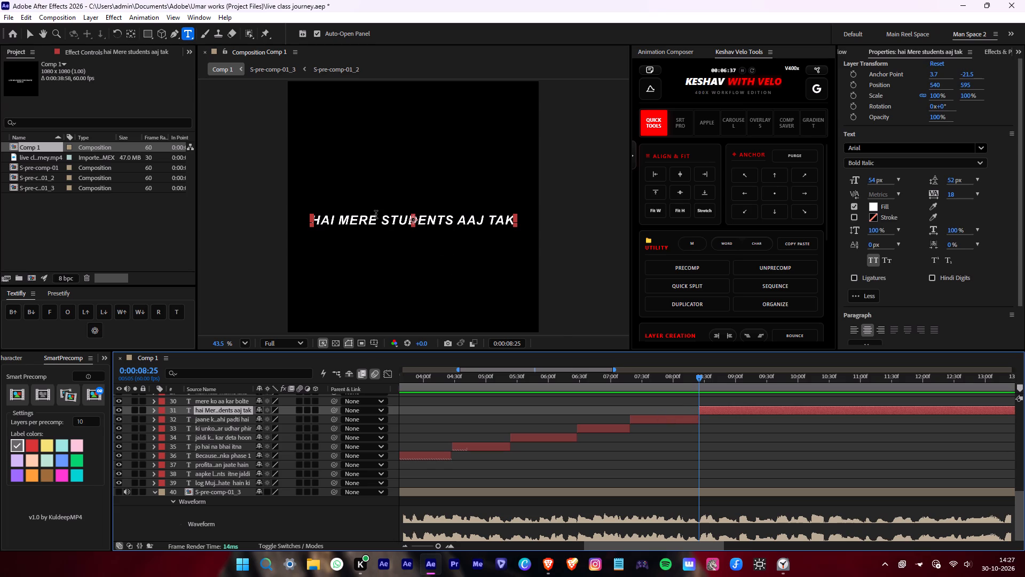
Delete the word "hai" from the start of the "hai Mere students aaj tak" caption.
{"action": "left_click_drag", "start_coordinate": [336, 223], "coordinate": [286, 225]}
{"action": "key", "text": "BackSpace"}
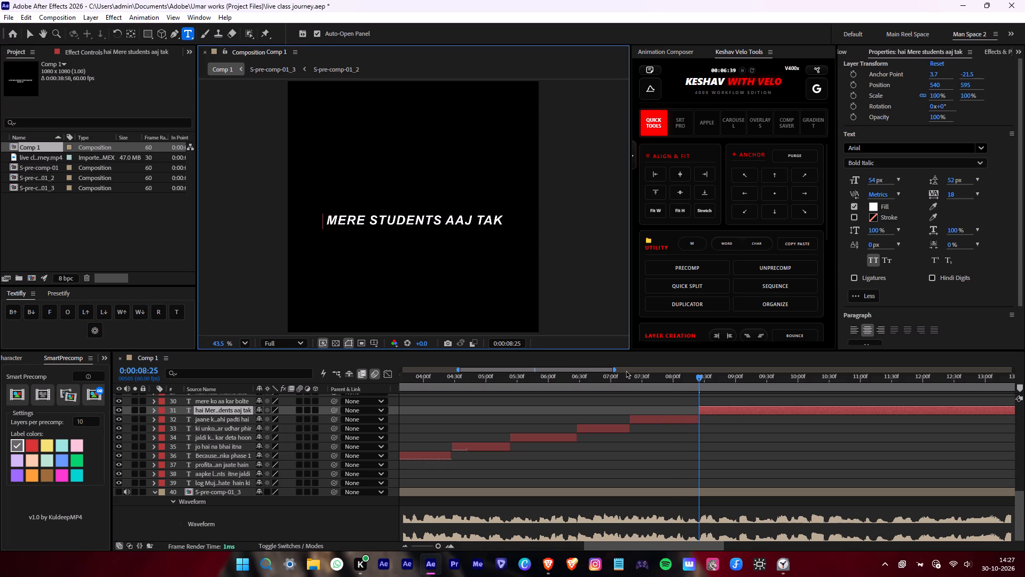
{"action": "left_click", "coordinate": [674, 381]}
{"action": "left_click", "coordinate": [678, 423]}
Play the "Mere students aaj tak" caption's audio from its start, split the caption at 0:00:09:29 and delete the part after the split.
{"action": "left_click", "coordinate": [716, 412]}
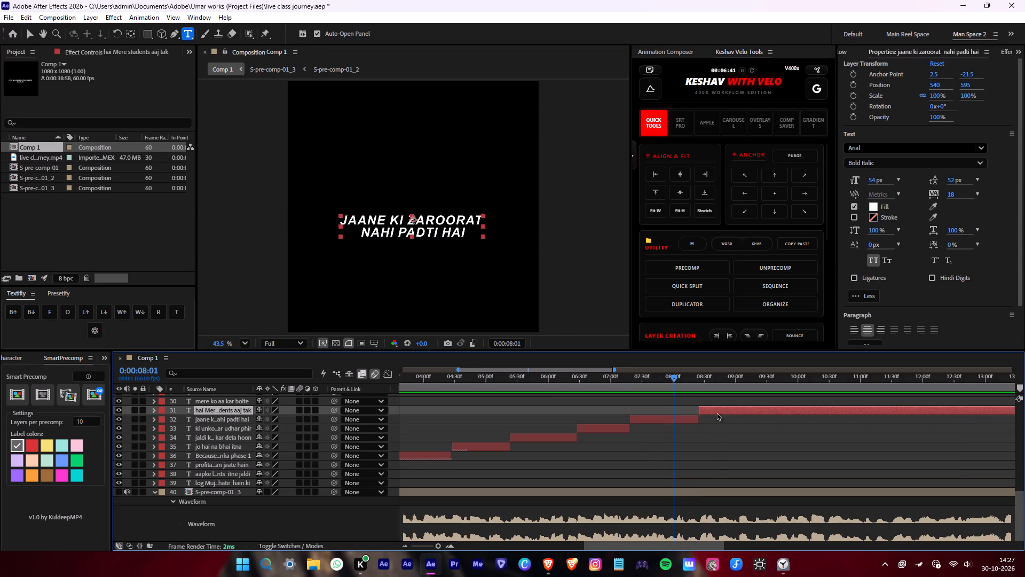
{"action": "key", "text": "i"}
{"action": "key", "text": "space"}
{"action": "middle_click_drag", "start_coordinate": [851, 454], "coordinate": [669, 453]}
{"action": "scroll", "coordinate": [668, 446], "scroll_direction": "down", "scroll_amount": 3}
{"action": "key", "text": "space"}
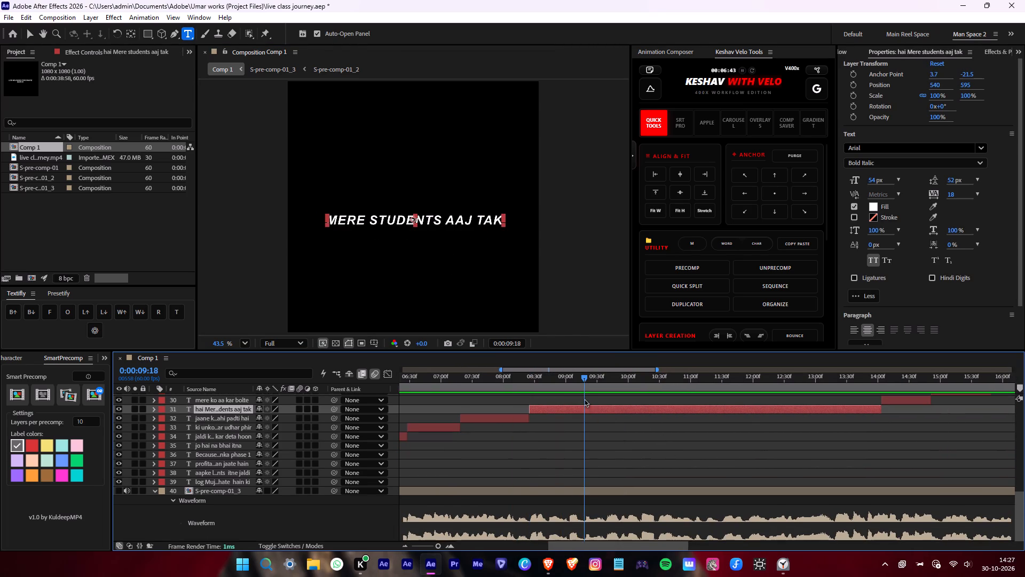
{"action": "scroll", "coordinate": [584, 398], "scroll_direction": "up", "scroll_amount": 1, "text": "alt"}
{"action": "left_click_drag", "start_coordinate": [589, 387], "coordinate": [611, 387]}
{"action": "key", "text": "space"}
{"action": "left_click", "coordinate": [612, 387]}
{"action": "left_click_drag", "start_coordinate": [612, 387], "coordinate": [600, 387]}
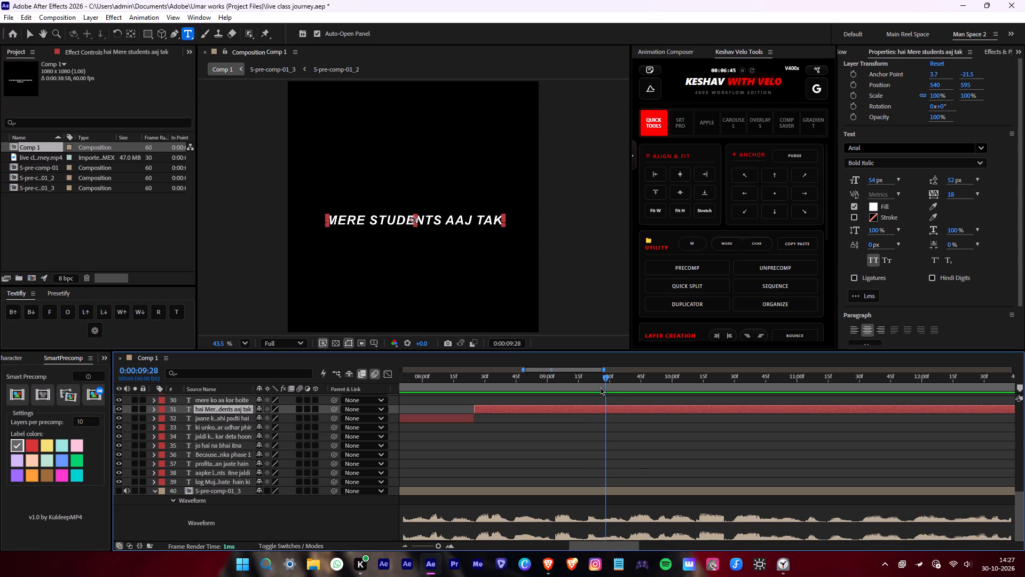
{"action": "left_click_drag", "start_coordinate": [600, 387], "coordinate": [606, 387]}
{"action": "key", "text": "space"}
{"action": "left_click", "coordinate": [606, 387]}
{"action": "key", "text": "alt+d"}
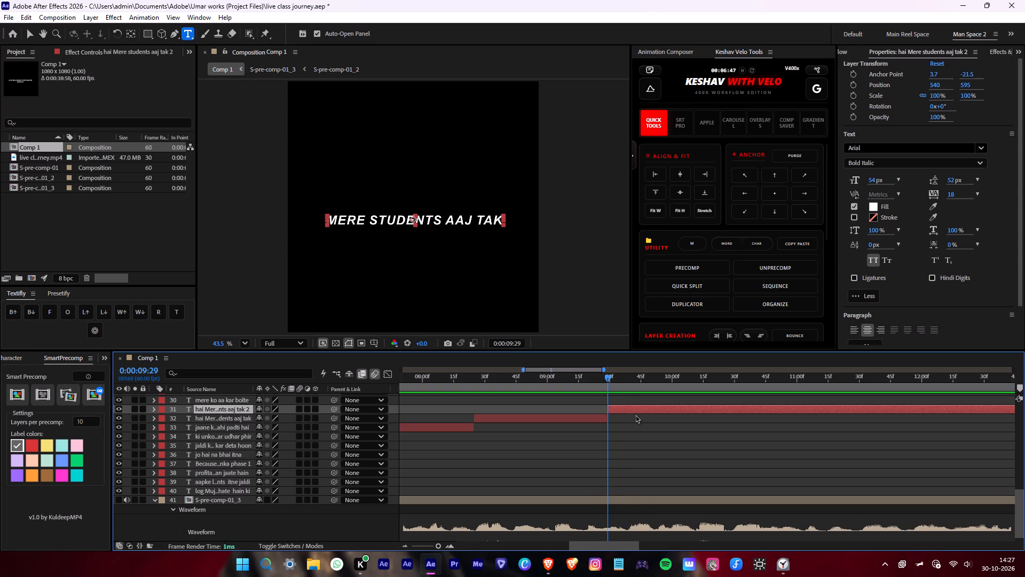
{"action": "key", "text": "Delete"}
Break the "Mere students aaj tak" caption into two lines before "aaj".
{"action": "left_click", "coordinate": [572, 389]}
{"action": "left_click", "coordinate": [571, 410]}
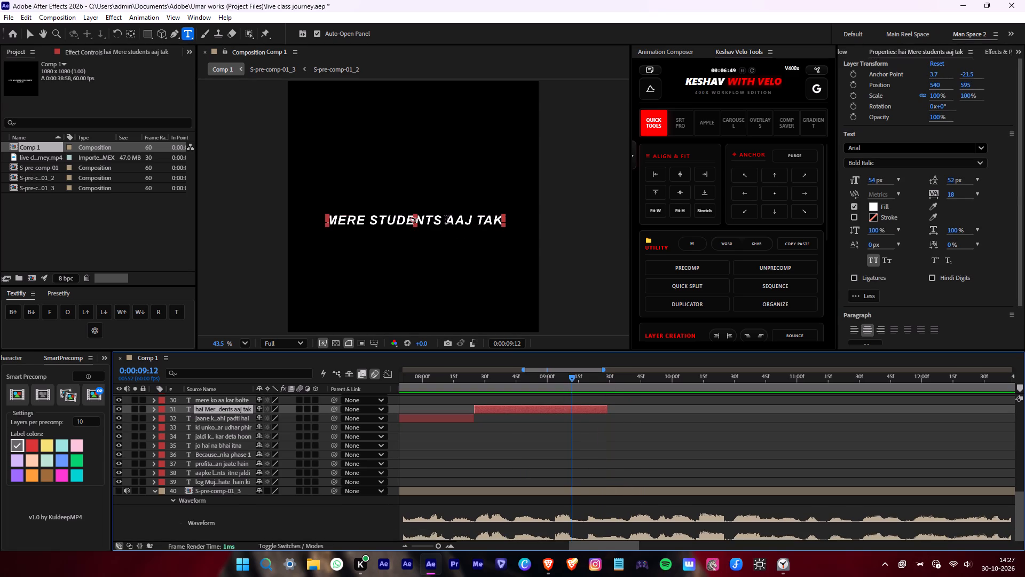
{"action": "left_click", "coordinate": [446, 219]}
{"action": "key", "text": "Return"}
Extend the start of the "mere ko aa kar bolte" caption back to 0:00:09:29, where the previous caption ends.
{"action": "left_click_drag", "start_coordinate": [574, 367], "coordinate": [586, 372]}
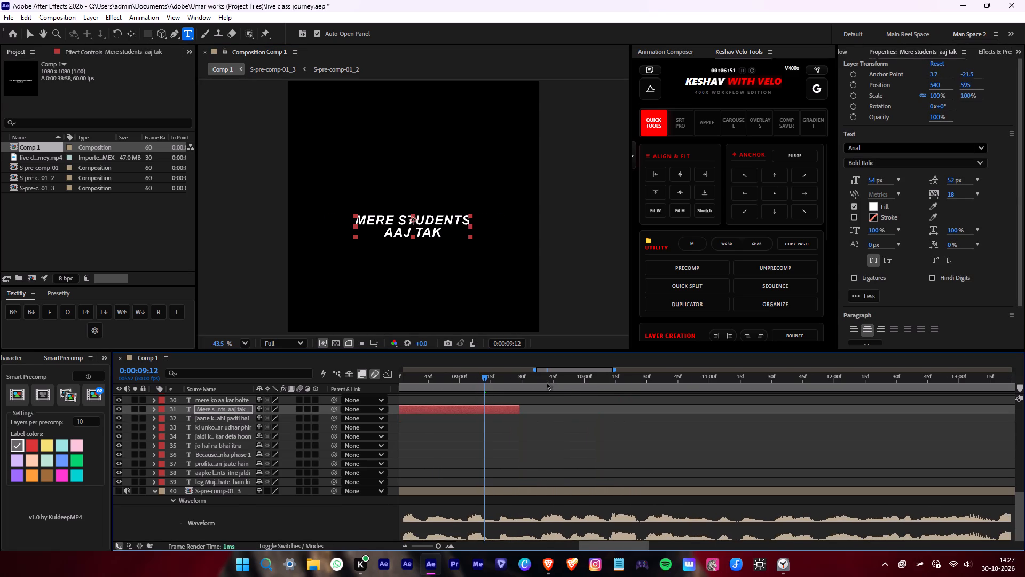
{"action": "scroll", "coordinate": [518, 381], "scroll_direction": "up", "scroll_amount": 2, "text": "alt"}
{"action": "left_click", "coordinate": [523, 380]}
{"action": "scroll", "coordinate": [527, 392], "scroll_direction": "down", "scroll_amount": 3, "text": "alt"}
{"action": "left_click_drag", "start_coordinate": [813, 402], "coordinate": [527, 419]}
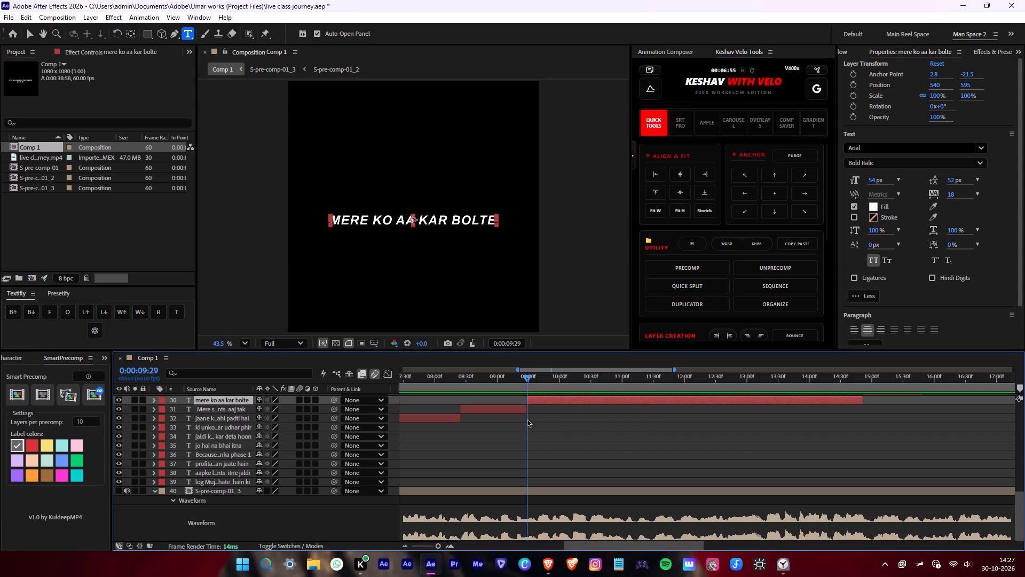
Play the audio of the "mere ko aa kar bolte" caption and place the playhead at the phrase's end, 0:00:10:26.
{"action": "key", "text": "space"}
{"action": "scroll", "coordinate": [620, 437], "scroll_direction": "down", "scroll_amount": 3}
{"action": "key", "text": "space"}
{"action": "scroll", "coordinate": [574, 384], "scroll_direction": "up", "scroll_amount": 1, "text": "alt"}
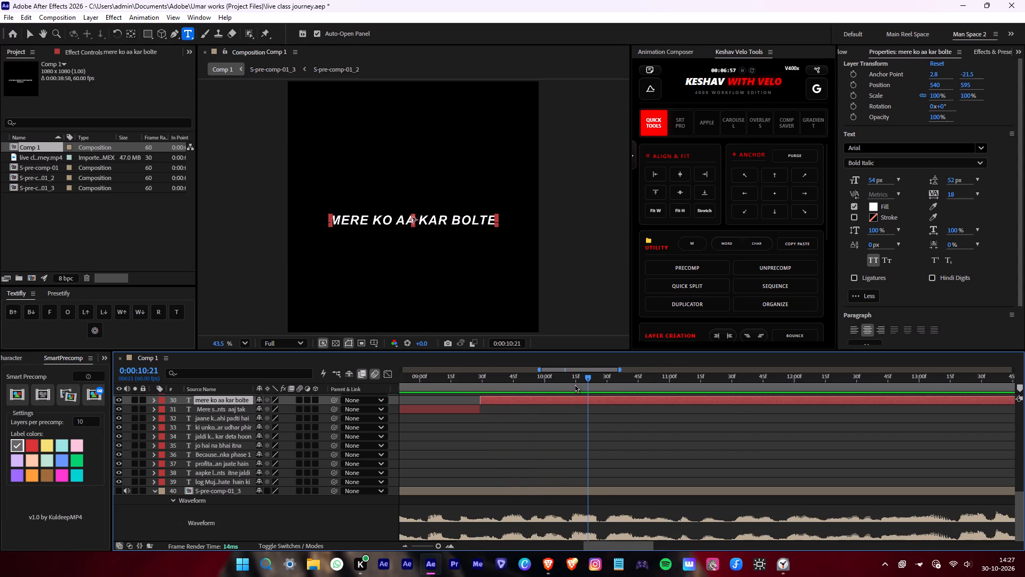
{"action": "left_click_drag", "start_coordinate": [588, 385], "coordinate": [605, 387]}
{"action": "key", "text": "space"}
{"action": "left_click_drag", "start_coordinate": [604, 386], "coordinate": [596, 385]}
{"action": "scroll", "coordinate": [598, 386], "scroll_direction": "up", "scroll_amount": 2, "text": "alt"}
{"action": "left_click", "coordinate": [598, 386]}
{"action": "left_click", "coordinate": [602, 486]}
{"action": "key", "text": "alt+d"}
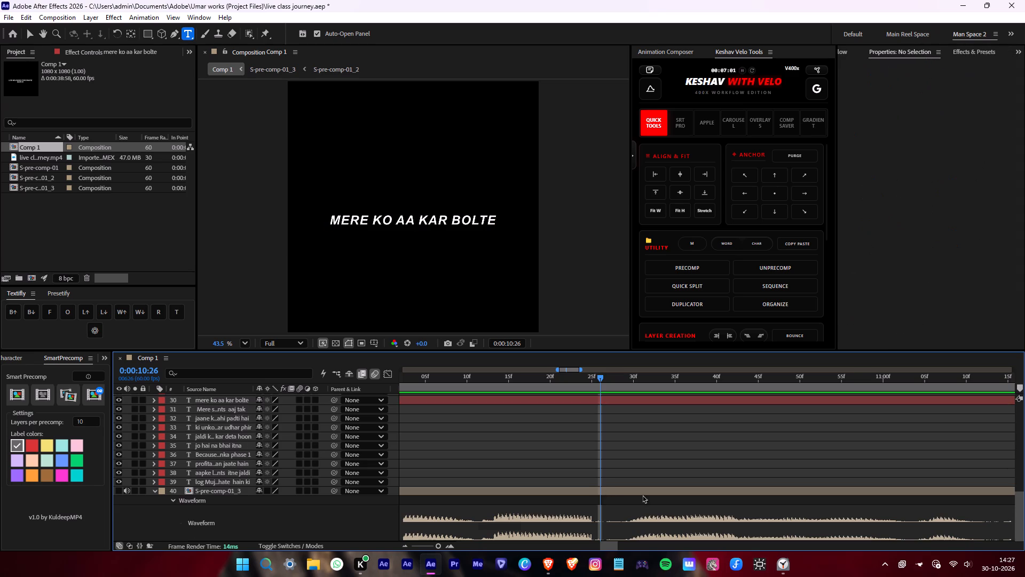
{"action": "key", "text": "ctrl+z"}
Split the S-pre-comp-01_3 audio layer at 0:00:10:26 and show the waveform of the later part.
{"action": "left_click", "coordinate": [639, 493]}
{"action": "key", "text": "alt+d"}
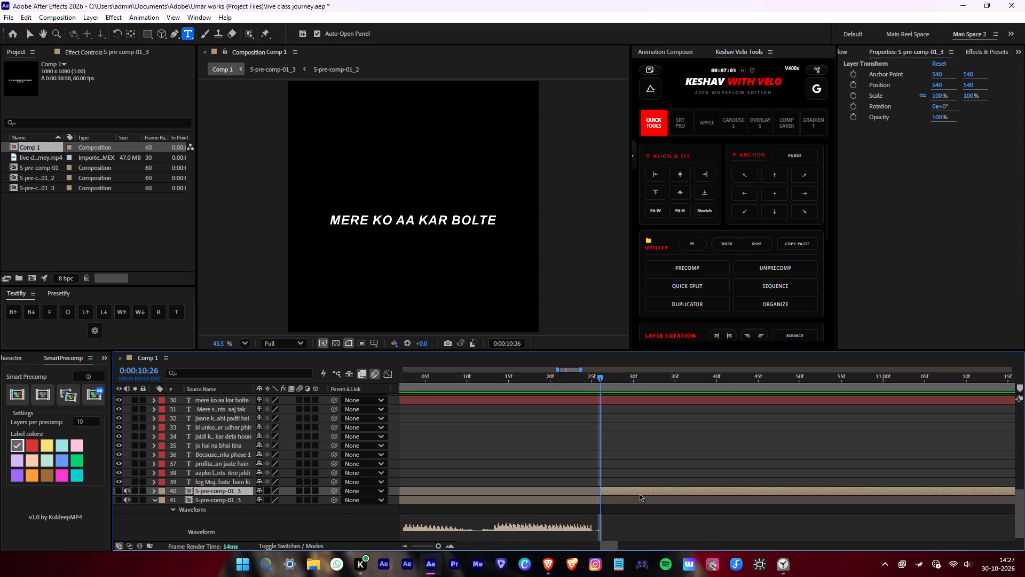
{"action": "type", "text": "ll"}
Move the later audio part about 4 frames earlier, split it at 0:00:10:26, delete the piece before it and show the remaining waveform.
{"action": "left_click_drag", "start_coordinate": [640, 492], "coordinate": [609, 492]}
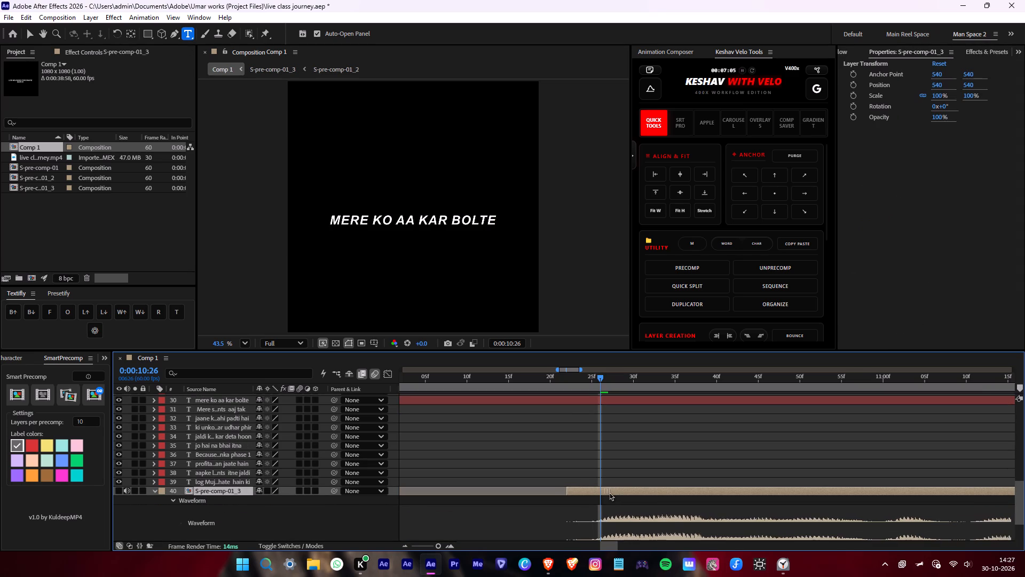
{"action": "key", "text": "alt+d"}
{"action": "left_click", "coordinate": [598, 496]}
{"action": "key", "text": "BackSpace"}
{"action": "key", "text": "Delete"}
{"action": "left_click", "coordinate": [617, 495]}
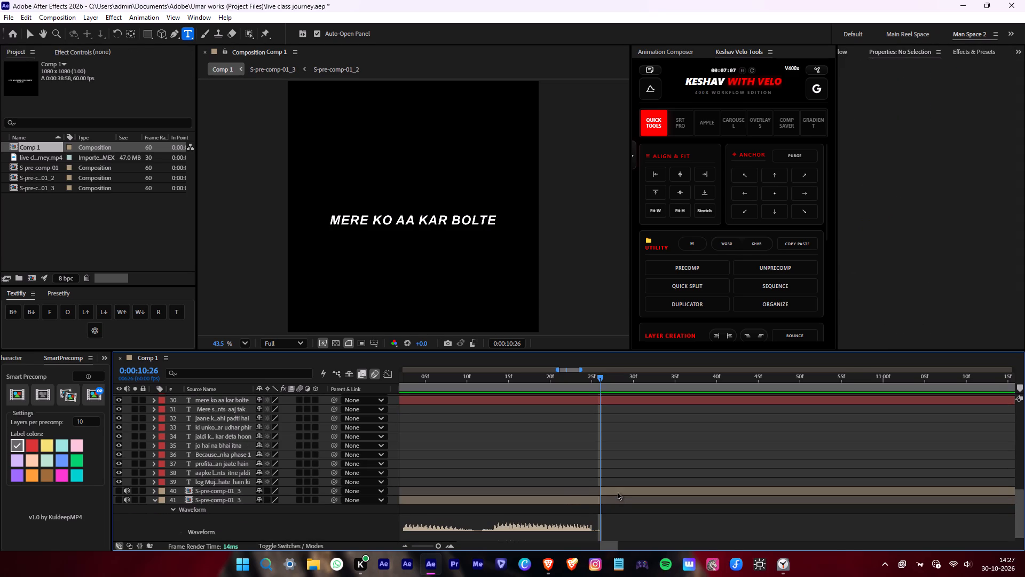
{"action": "left_click", "coordinate": [617, 492]}
{"action": "key", "text": "l"}
{"action": "key", "text": "l"}
Play from the audio cut, split the "mere ko aa kar bolte" caption at 0:00:10:26 and delete the part after the split.
{"action": "left_click", "coordinate": [626, 401]}
{"action": "key", "text": "space"}
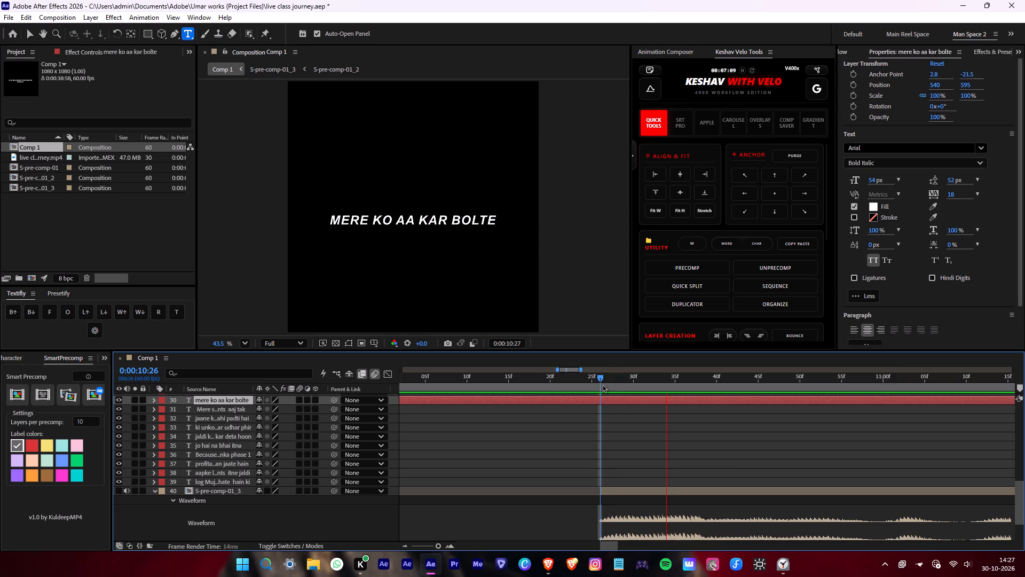
{"action": "left_click", "coordinate": [600, 379]}
{"action": "scroll", "coordinate": [600, 379], "scroll_direction": "down", "scroll_amount": 1, "text": "alt"}
{"action": "key", "text": "alt+d"}
{"action": "key", "text": "Delete"}
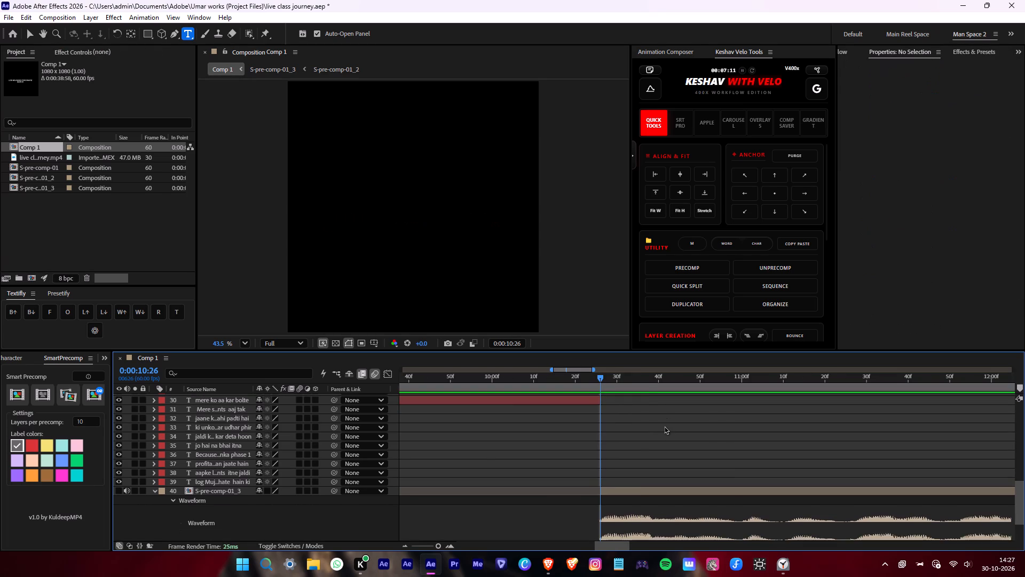
Extend the start of the "hain ki yaar maine iska" caption back to 0:00:10:26, where the previous caption ends.
{"action": "scroll", "coordinate": [664, 426], "scroll_direction": "down", "scroll_amount": 5, "text": "alt"}
{"action": "scroll", "coordinate": [668, 426], "scroll_direction": "up", "scroll_amount": 2}
{"action": "scroll", "coordinate": [637, 442], "scroll_direction": "up", "scroll_amount": 1, "text": "alt"}
{"action": "left_click_drag", "start_coordinate": [633, 442], "coordinate": [496, 464]}
{"action": "scroll", "coordinate": [496, 456], "scroll_direction": "up", "scroll_amount": 3, "text": "alt"}
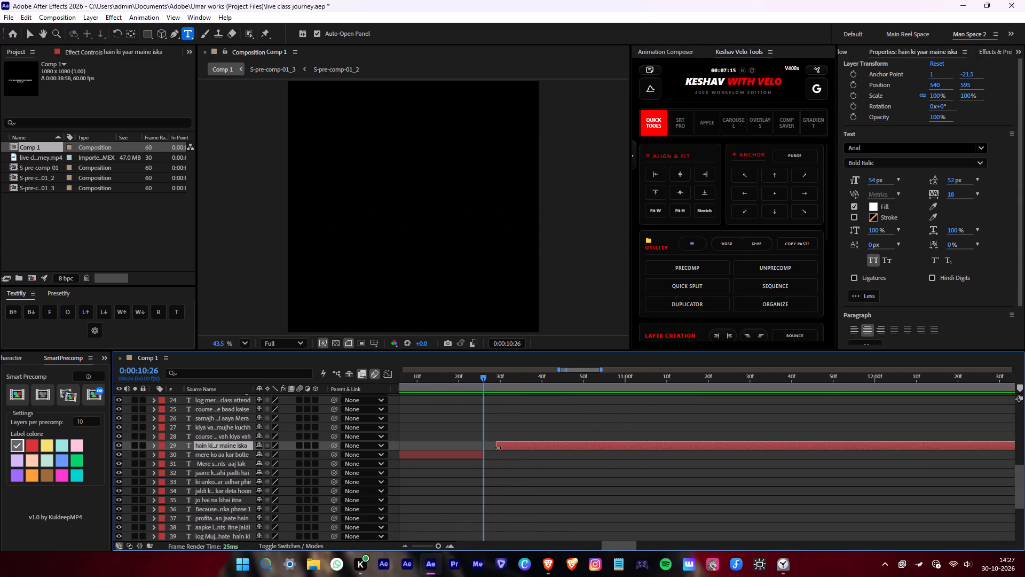
{"action": "left_click_drag", "start_coordinate": [497, 446], "coordinate": [485, 451]}
Play the audio of the "hain ki yaar maine iska" caption and break its text into two lines before "maine".
{"action": "key", "text": "space"}
{"action": "scroll", "coordinate": [590, 457], "scroll_direction": "down", "scroll_amount": 2}
{"action": "key", "text": "space"}
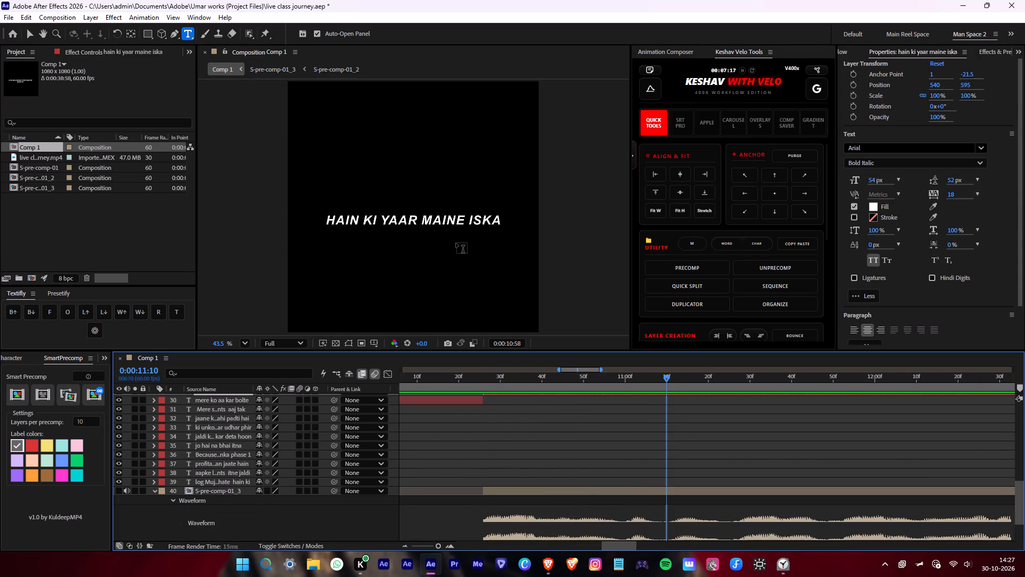
{"action": "left_click", "coordinate": [422, 223]}
{"action": "key", "text": "Return"}
Replay the audio, split the "hain ki yaar maine iska" caption at 0:00:11:00 and delete the part after the split.
{"action": "left_click_drag", "start_coordinate": [541, 380], "coordinate": [409, 377]}
{"action": "key", "text": "space"}
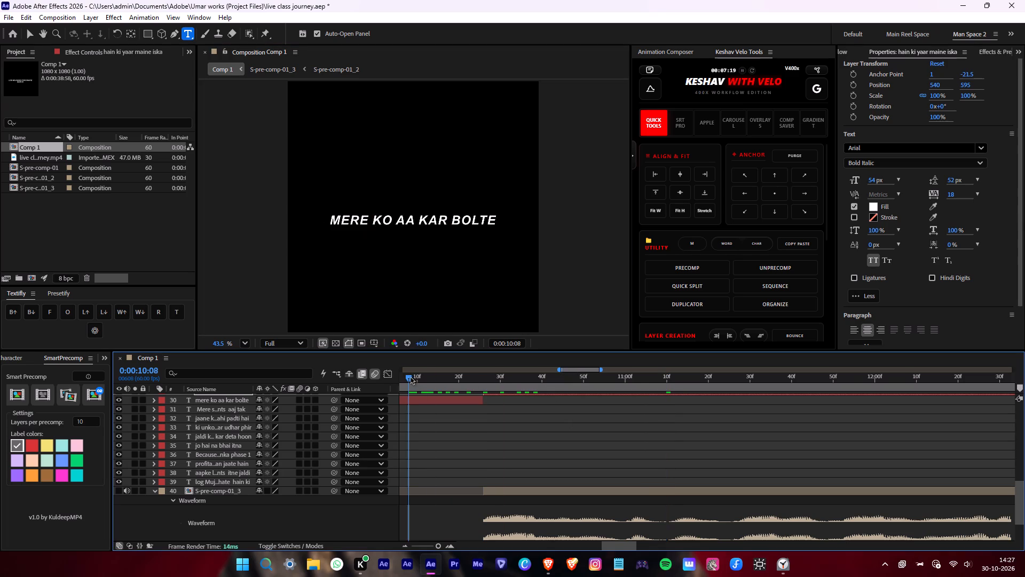
{"action": "scroll", "coordinate": [512, 408], "scroll_direction": "up", "scroll_amount": 2}
{"action": "key", "text": "space"}
{"action": "scroll", "coordinate": [581, 417], "scroll_direction": "down", "scroll_amount": 1, "text": "alt"}
{"action": "key", "text": "space"}
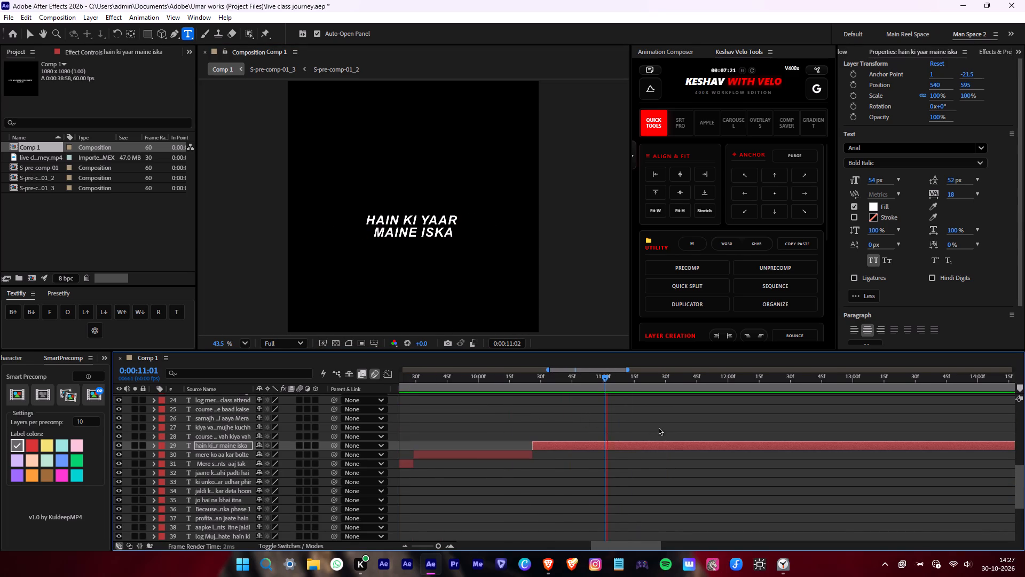
{"action": "scroll", "coordinate": [659, 427], "scroll_direction": "down", "scroll_amount": 2}
{"action": "key", "text": "space"}
{"action": "left_click", "coordinate": [603, 380]}
{"action": "key", "text": "space"}
{"action": "left_click", "coordinate": [603, 380]}
{"action": "scroll", "coordinate": [680, 420], "scroll_direction": "up", "scroll_amount": 2}
{"action": "key", "text": "alt+d"}
{"action": "key", "text": "Delete"}
Extend the start of the "course kiya vah kiya vah" caption back to 0:00:11:00, where the previous caption ends.
{"action": "scroll", "coordinate": [718, 418], "scroll_direction": "down", "scroll_amount": 2, "text": "alt"}
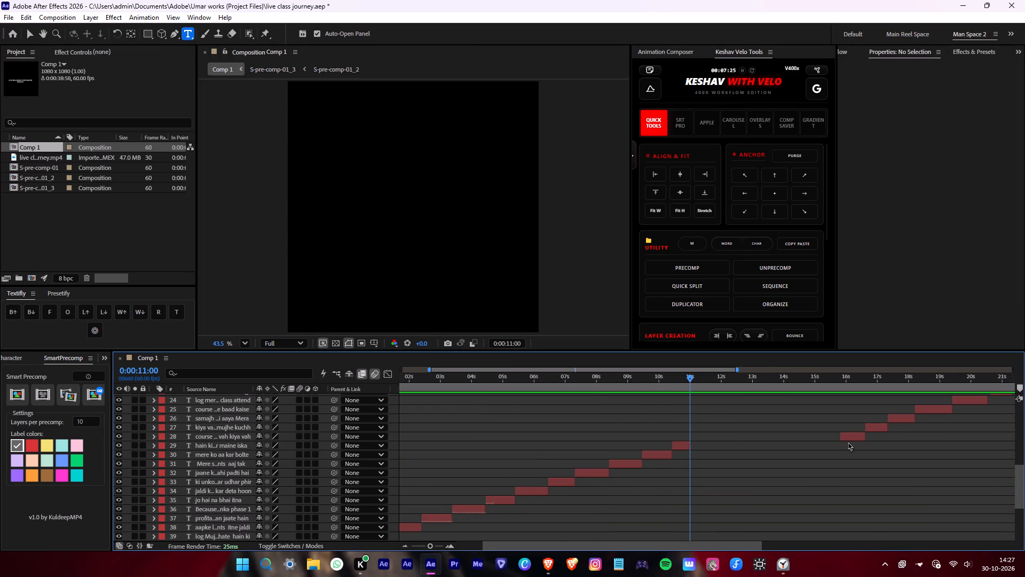
{"action": "left_click_drag", "start_coordinate": [837, 436], "coordinate": [687, 458]}
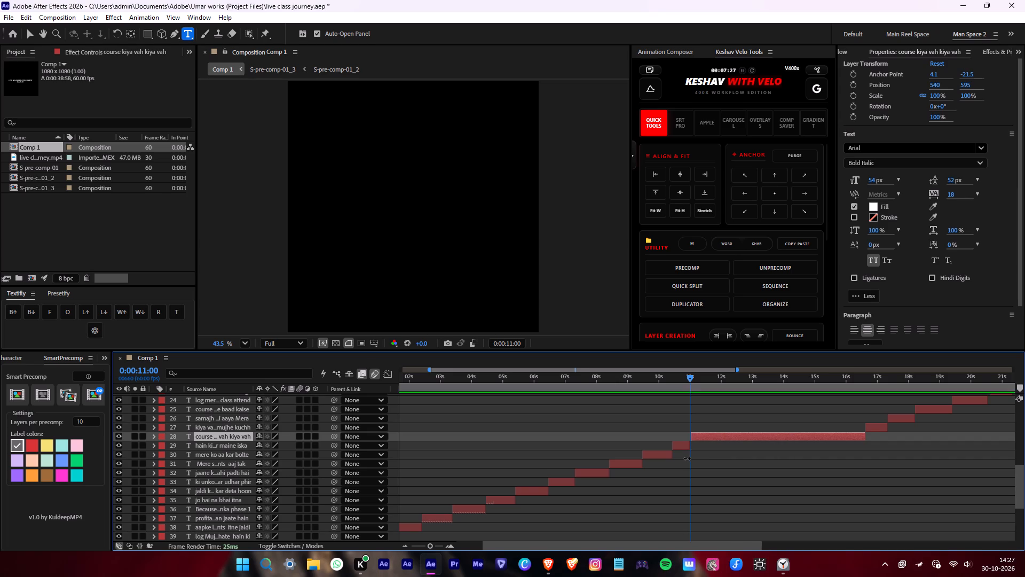
{"action": "left_click_drag", "start_coordinate": [687, 458], "coordinate": [686, 458]}
Play the audio of the "course kiya vah kiya vah" caption and correct its first "vah" to "voh".
{"action": "key", "text": "space"}
{"action": "middle_click_drag", "start_coordinate": [807, 476], "coordinate": [597, 443]}
{"action": "key", "text": "space"}
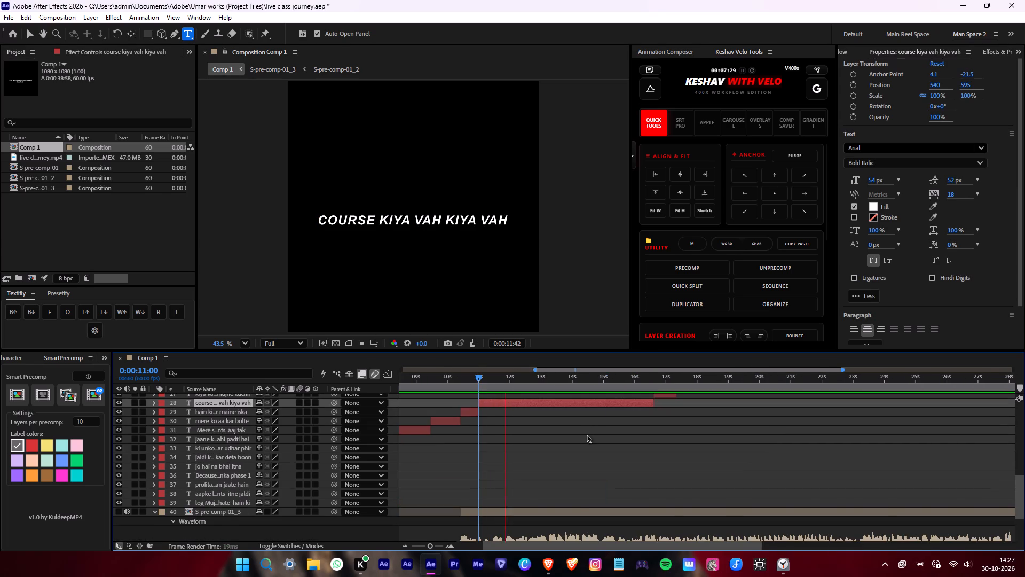
{"action": "scroll", "coordinate": [587, 434], "scroll_direction": "down", "scroll_amount": 2}
{"action": "left_click_drag", "start_coordinate": [430, 222], "coordinate": [424, 229]}
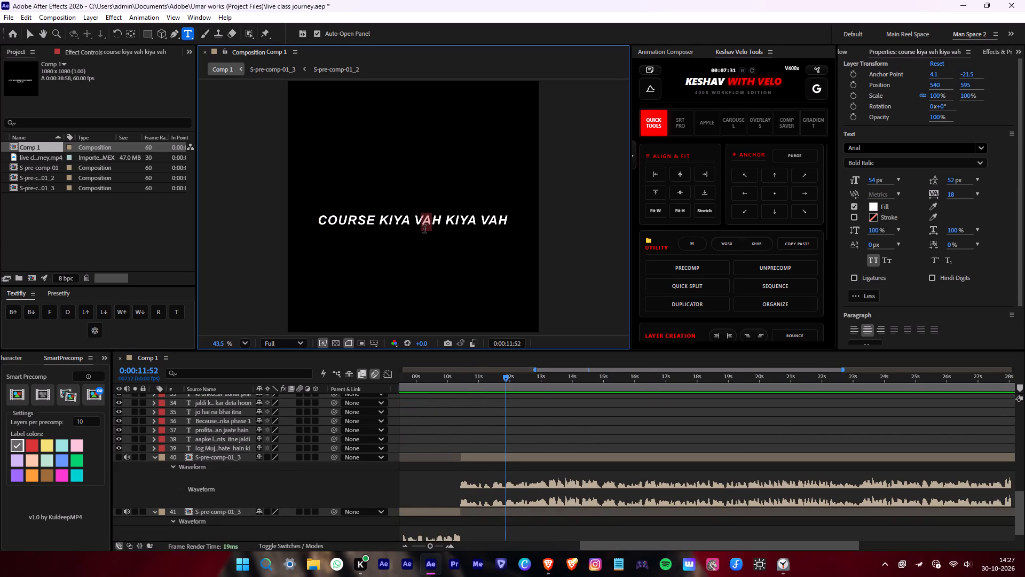
{"action": "key", "text": "o"}
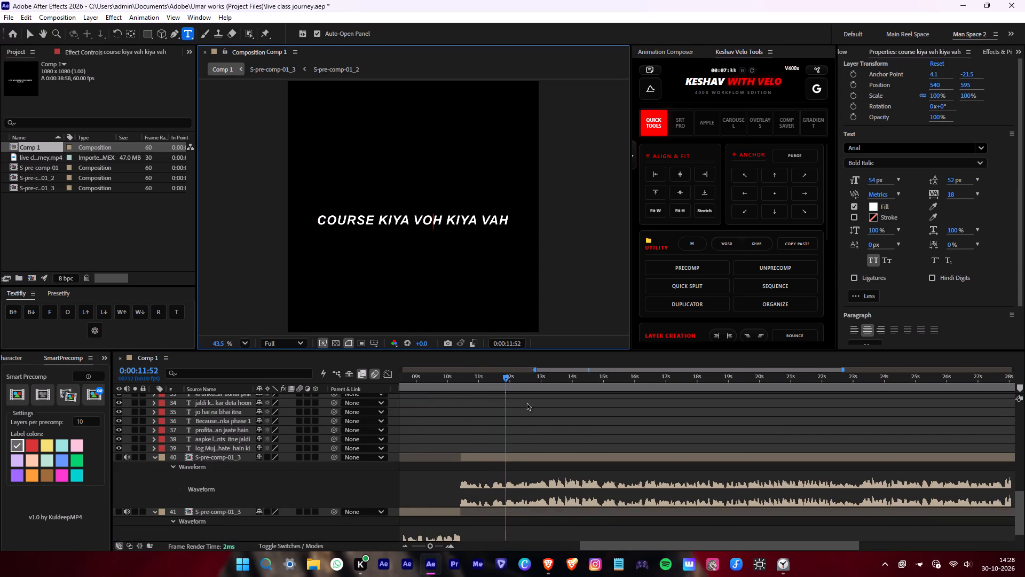
{"action": "scroll", "coordinate": [527, 405], "scroll_direction": "up", "scroll_amount": 2}
{"action": "left_click", "coordinate": [523, 426]}
{"action": "left_click", "coordinate": [523, 404]}
Play the audio of the "course kiya voh kiya vah" caption, split it at 0:00:12:16 and delete the part after the split.
{"action": "key", "text": "space"}
{"action": "scroll", "coordinate": [503, 408], "scroll_direction": "up", "scroll_amount": 2}
{"action": "key", "text": "space"}
{"action": "scroll", "coordinate": [520, 412], "scroll_direction": "down", "scroll_amount": 3}
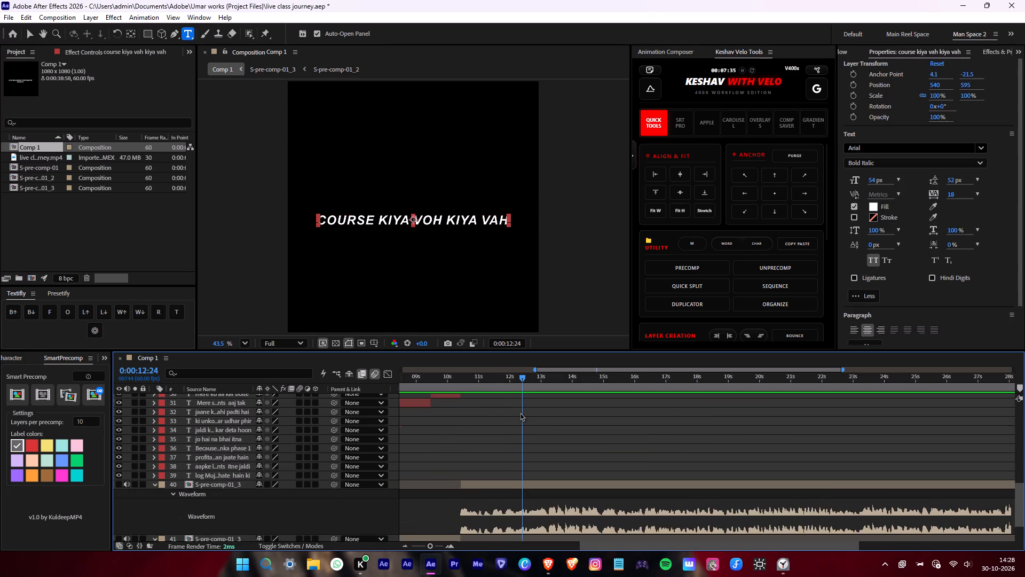
{"action": "scroll", "coordinate": [520, 412], "scroll_direction": "up", "scroll_amount": 1, "text": "alt"}
{"action": "key", "text": "space"}
{"action": "key", "text": "space"}
{"action": "left_click_drag", "start_coordinate": [539, 377], "coordinate": [534, 380]}
{"action": "key", "text": "space"}
{"action": "left_click_drag", "start_coordinate": [534, 380], "coordinate": [516, 384]}
{"action": "key", "text": "space"}
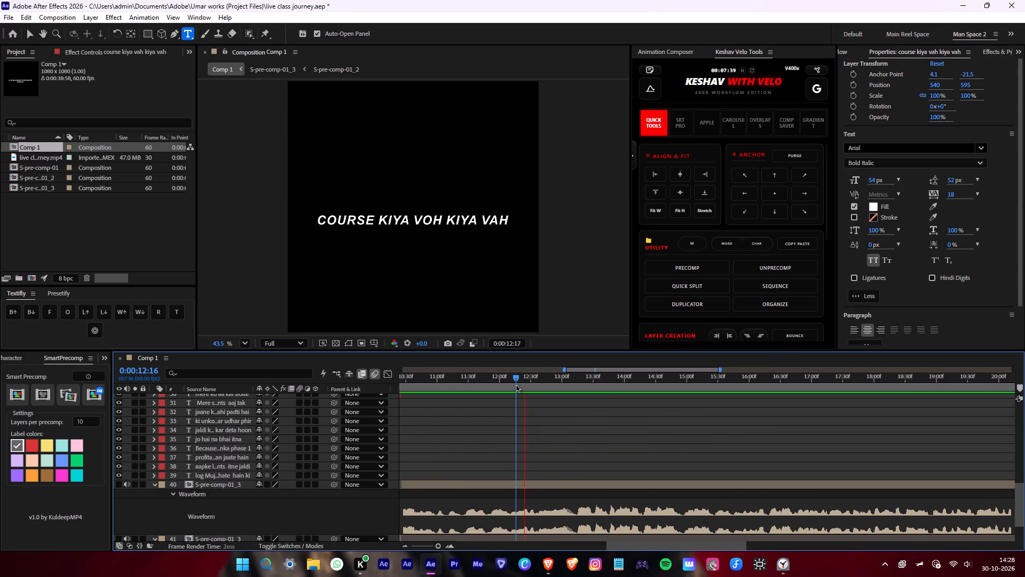
{"action": "left_click", "coordinate": [516, 384]}
{"action": "scroll", "coordinate": [528, 399], "scroll_direction": "up", "scroll_amount": 5}
{"action": "key", "text": "alt+d"}
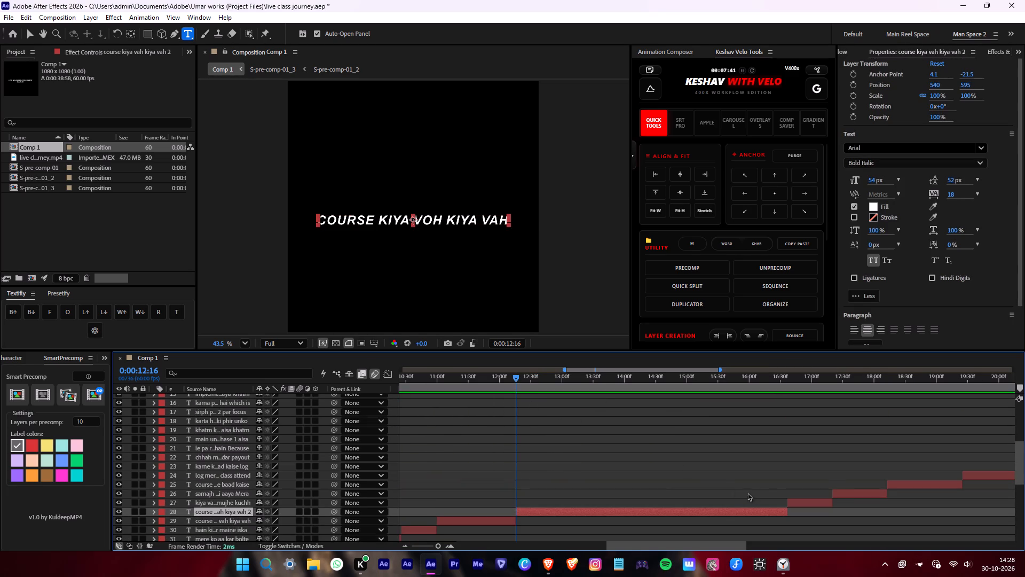
{"action": "key", "text": "Delete"}
Extend the start of the "kiya vah kiya mujhe kuchh" caption back to 0:00:12:16, where the previous caption ends.
{"action": "left_click_drag", "start_coordinate": [784, 502], "coordinate": [511, 518]}
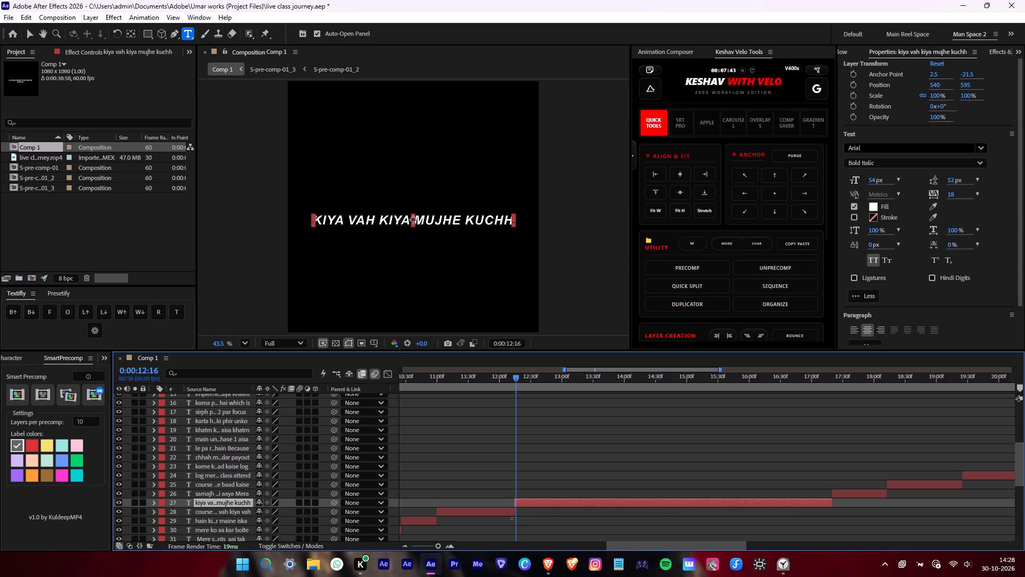
{"action": "left_click_drag", "start_coordinate": [511, 518], "coordinate": [511, 517]}
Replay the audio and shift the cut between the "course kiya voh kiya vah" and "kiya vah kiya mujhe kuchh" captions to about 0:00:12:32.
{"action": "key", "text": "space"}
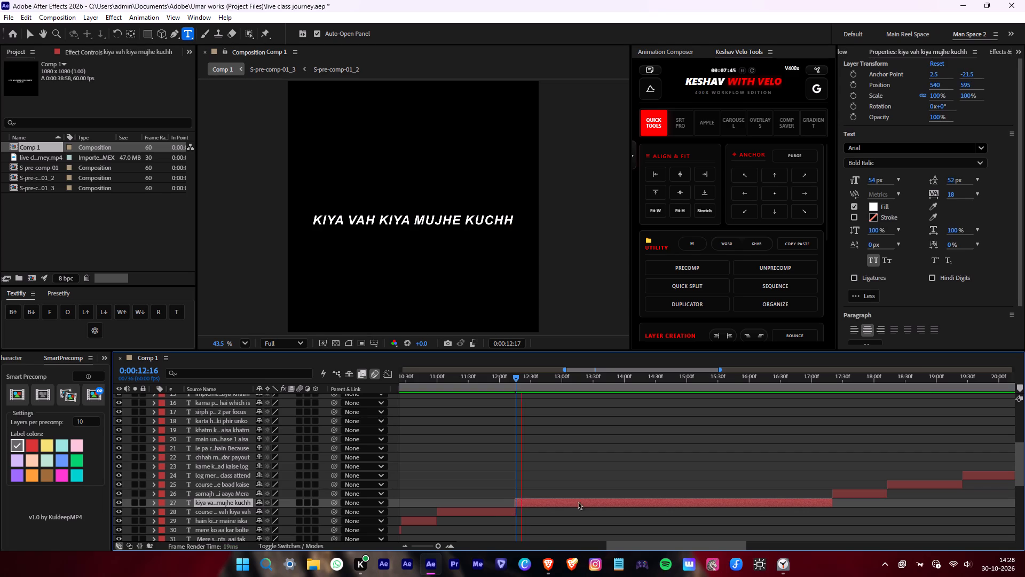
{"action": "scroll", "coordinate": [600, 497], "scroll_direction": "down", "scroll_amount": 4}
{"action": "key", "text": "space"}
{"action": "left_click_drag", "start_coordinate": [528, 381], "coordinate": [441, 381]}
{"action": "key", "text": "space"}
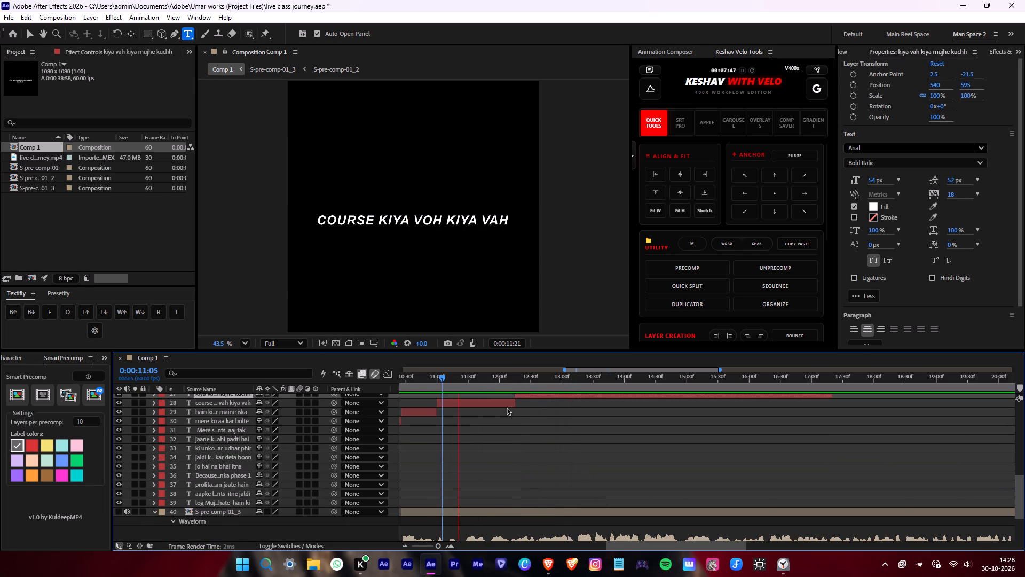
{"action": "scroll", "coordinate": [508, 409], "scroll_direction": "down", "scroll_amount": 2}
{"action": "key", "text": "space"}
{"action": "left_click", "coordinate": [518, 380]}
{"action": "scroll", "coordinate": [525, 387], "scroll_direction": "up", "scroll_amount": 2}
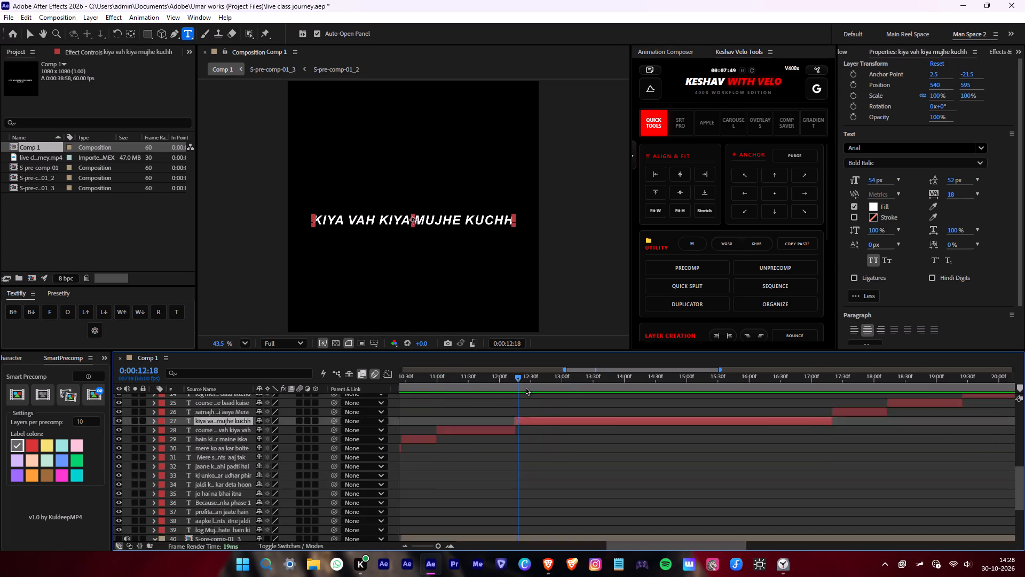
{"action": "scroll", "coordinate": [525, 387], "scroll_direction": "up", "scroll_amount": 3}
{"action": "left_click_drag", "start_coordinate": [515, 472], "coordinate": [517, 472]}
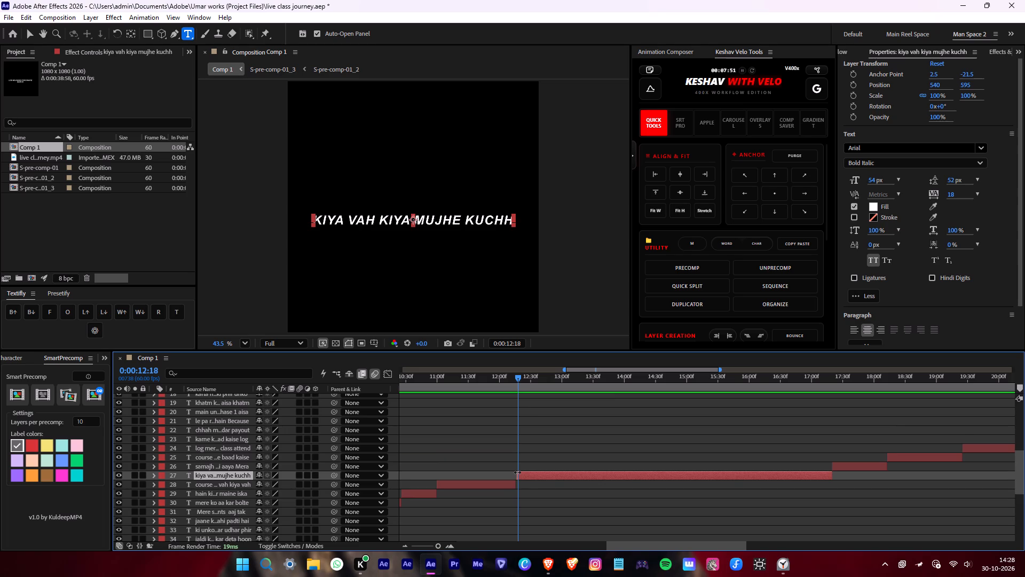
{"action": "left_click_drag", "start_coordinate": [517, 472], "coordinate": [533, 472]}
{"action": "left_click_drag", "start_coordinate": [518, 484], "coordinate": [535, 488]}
Play the audio of the "kiya vah kiya mujhe kuchh" caption, split it at 0:00:13:15 and delete the part after the split.
{"action": "key", "text": "space"}
{"action": "key", "text": "space"}
{"action": "scroll", "coordinate": [590, 458], "scroll_direction": "down", "scroll_amount": 4}
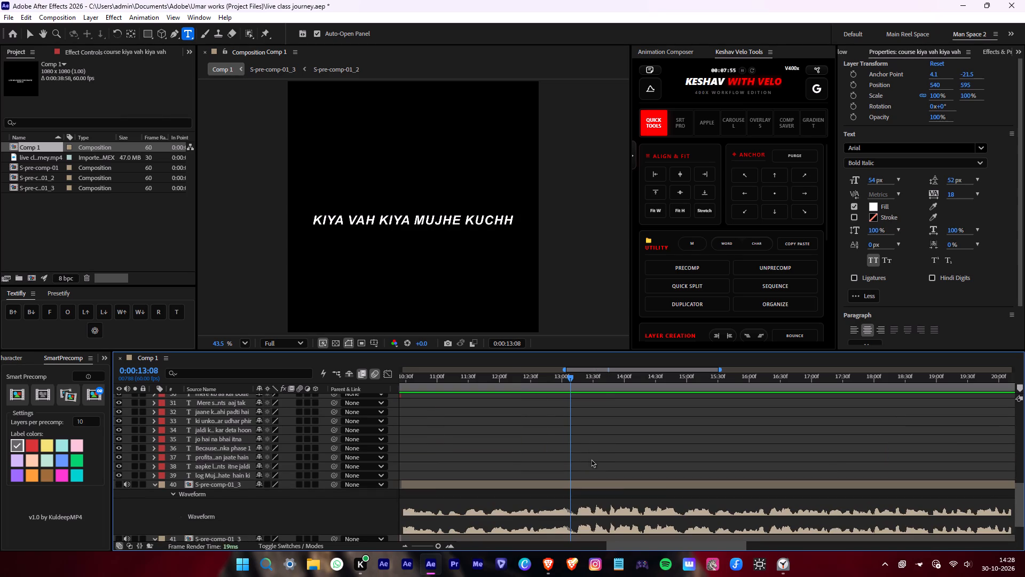
{"action": "left_click_drag", "start_coordinate": [570, 379], "coordinate": [575, 380]}
{"action": "key", "text": "space"}
{"action": "left_click_drag", "start_coordinate": [575, 381], "coordinate": [547, 386]}
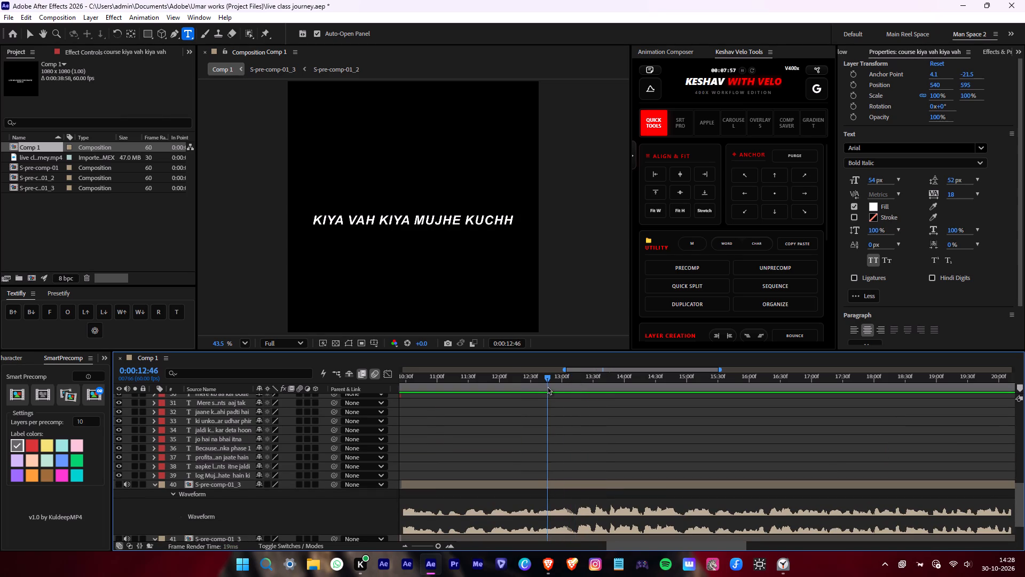
{"action": "left_click_drag", "start_coordinate": [547, 386], "coordinate": [541, 386]}
{"action": "key", "text": "space"}
{"action": "left_click", "coordinate": [576, 385]}
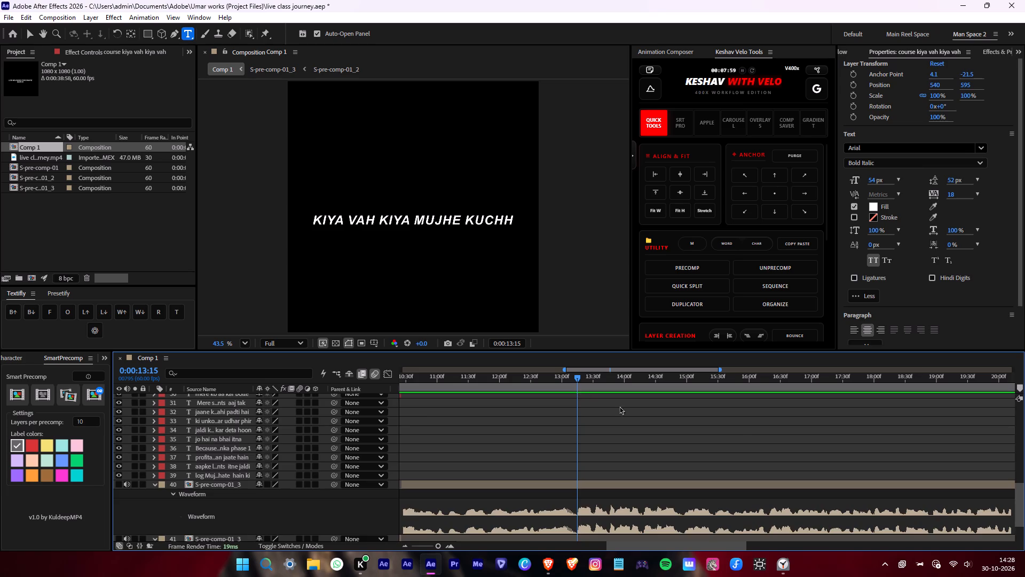
{"action": "scroll", "coordinate": [740, 433], "scroll_direction": "up", "scroll_amount": 2}
{"action": "key", "text": "alt+d"}
{"action": "left_click", "coordinate": [745, 424]}
{"action": "key", "text": "alt+d"}
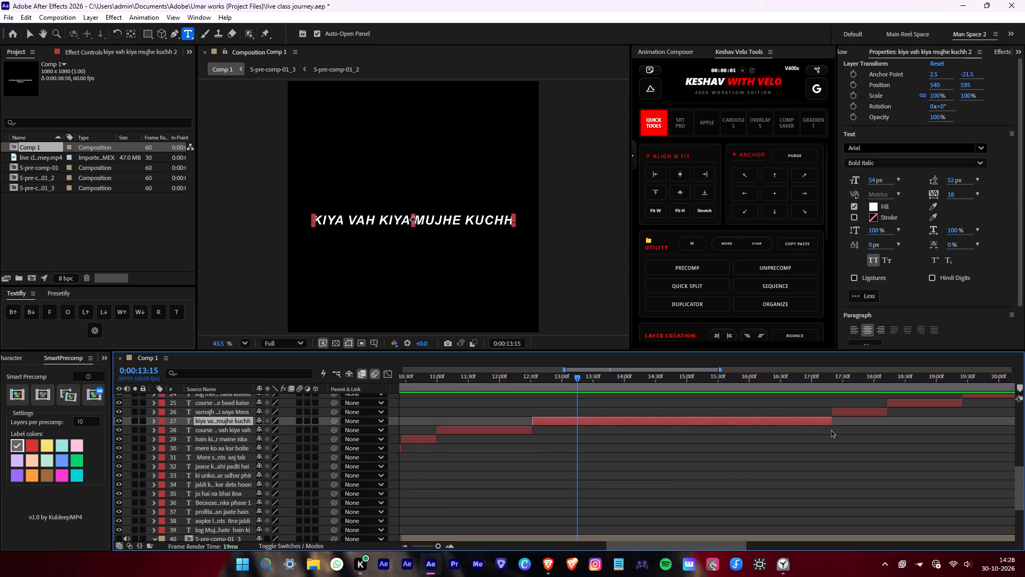
{"action": "key", "text": "Delete"}
Extend the start of the "samajh mein nahi aaya Mera" caption back to the end of the previous caption, at about 0:00:13:15.
{"action": "left_click_drag", "start_coordinate": [831, 415], "coordinate": [577, 428]}
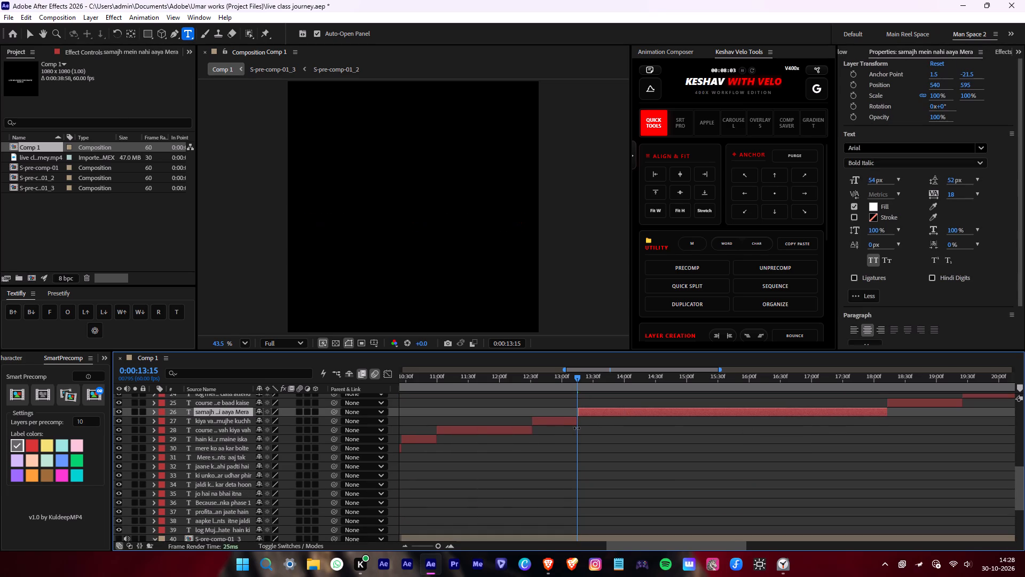
{"action": "left_click_drag", "start_coordinate": [577, 428], "coordinate": [577, 425]}
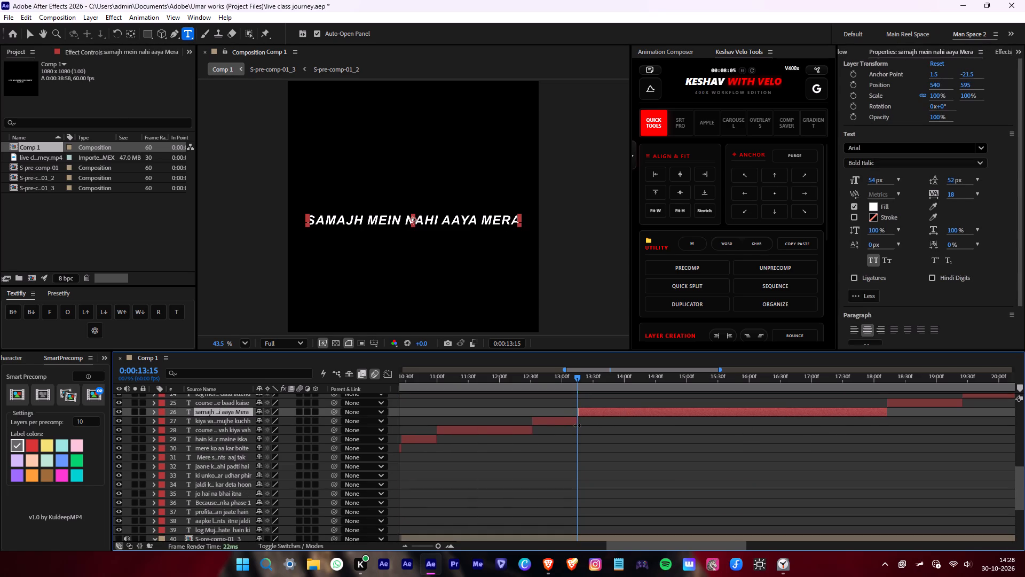
{"action": "left_click_drag", "start_coordinate": [577, 425], "coordinate": [576, 425]}
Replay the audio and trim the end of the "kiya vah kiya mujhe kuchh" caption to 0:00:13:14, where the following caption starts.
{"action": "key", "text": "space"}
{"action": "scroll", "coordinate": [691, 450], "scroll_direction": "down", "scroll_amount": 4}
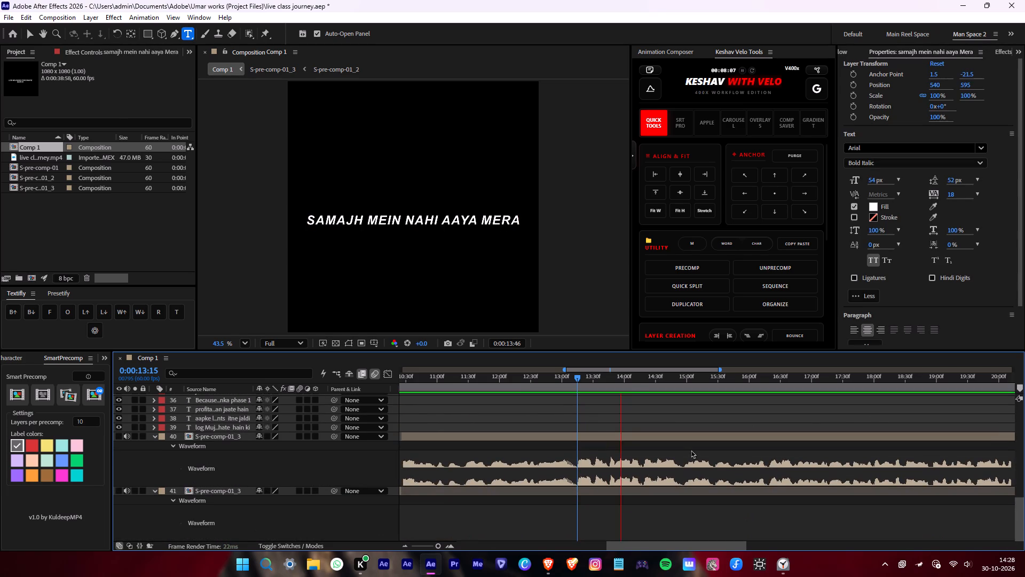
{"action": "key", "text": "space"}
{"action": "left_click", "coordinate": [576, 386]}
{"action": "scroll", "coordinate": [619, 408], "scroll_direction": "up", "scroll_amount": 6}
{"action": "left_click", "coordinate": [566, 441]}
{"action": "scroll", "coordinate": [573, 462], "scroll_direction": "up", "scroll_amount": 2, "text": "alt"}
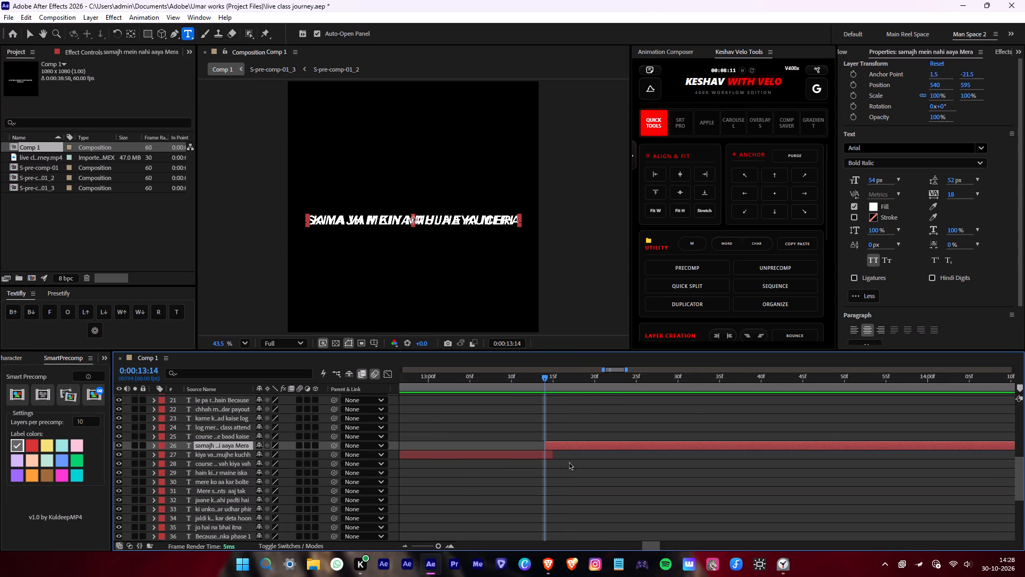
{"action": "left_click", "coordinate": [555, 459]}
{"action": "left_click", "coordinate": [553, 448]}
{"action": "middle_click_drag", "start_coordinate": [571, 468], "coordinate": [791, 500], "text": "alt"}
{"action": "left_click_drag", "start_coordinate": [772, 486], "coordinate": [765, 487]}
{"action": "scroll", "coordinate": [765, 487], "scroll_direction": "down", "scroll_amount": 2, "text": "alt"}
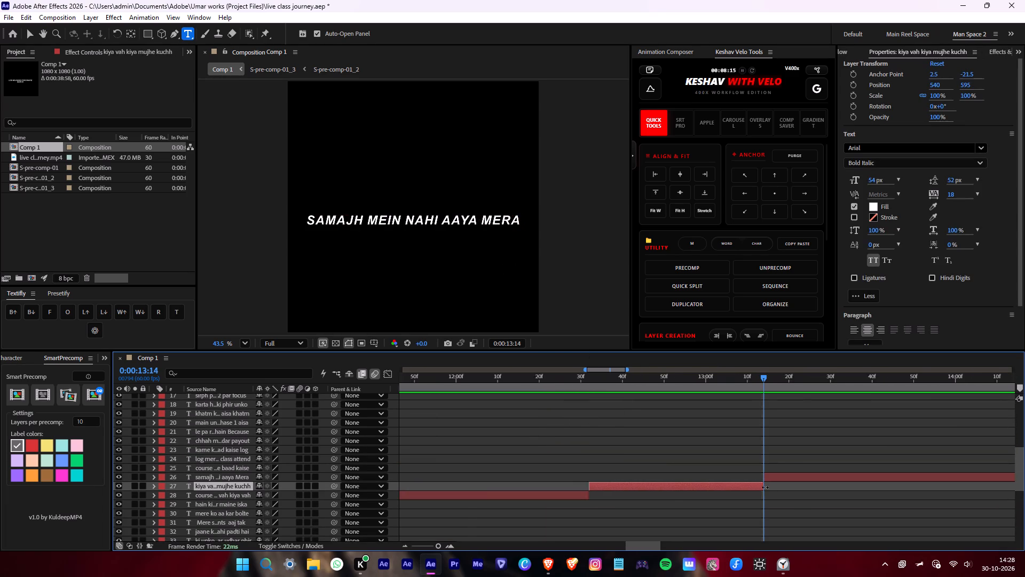
Put "samajh mein nahi aaya" from the following caption on a second line under "kiya vah kiya mujhe kuchh".
{"action": "left_click_drag", "start_coordinate": [786, 385], "coordinate": [811, 391]}
{"action": "double_click", "coordinate": [798, 476]}
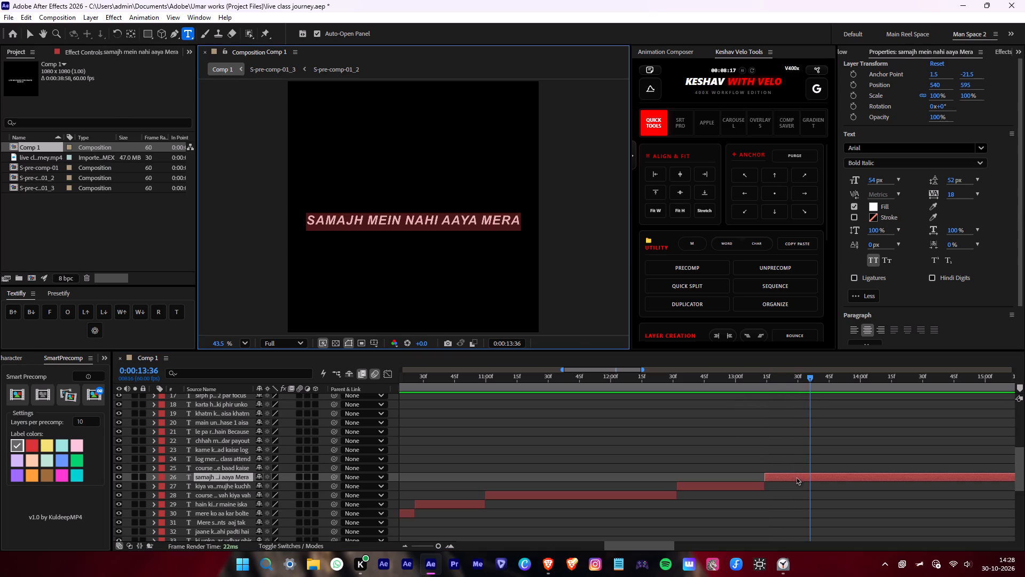
{"action": "left_click_drag", "start_coordinate": [478, 221], "coordinate": [285, 222]}
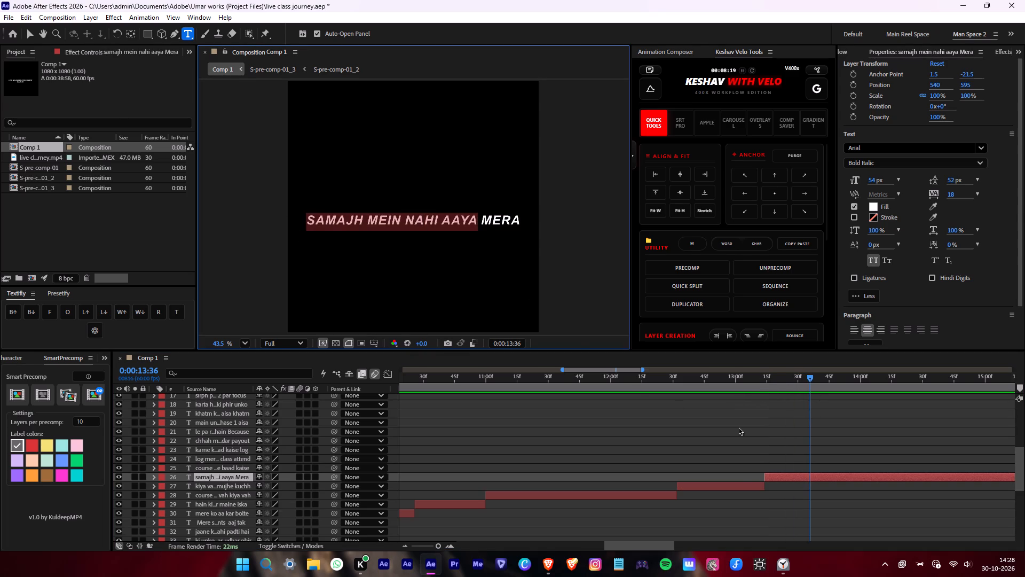
{"action": "key", "text": "ctrl+x"}
{"action": "left_click", "coordinate": [742, 388]}
{"action": "left_click", "coordinate": [727, 481]}
{"action": "left_click", "coordinate": [727, 491]}
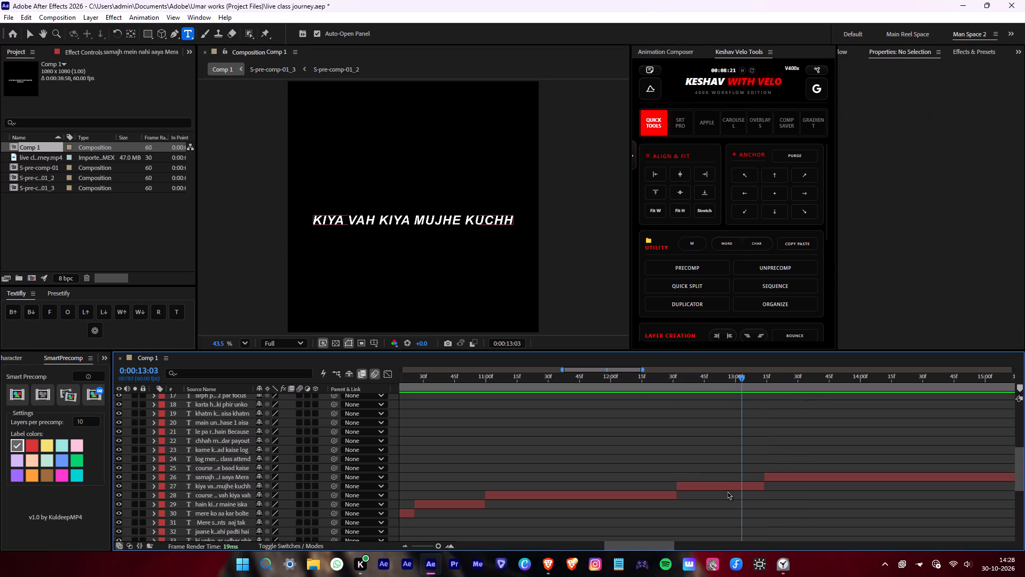
{"action": "left_click", "coordinate": [721, 491]}
{"action": "left_click", "coordinate": [724, 486]}
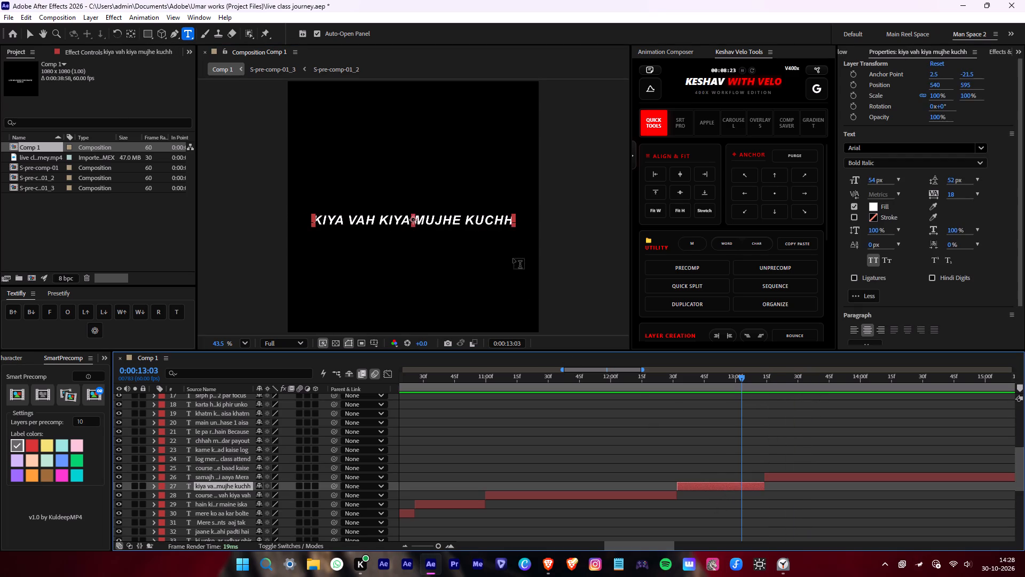
{"action": "left_click", "coordinate": [511, 224]}
{"action": "key", "text": "Return"}
{"action": "key", "text": "ctrl+v"}
{"action": "key", "text": "ctrl+b"}
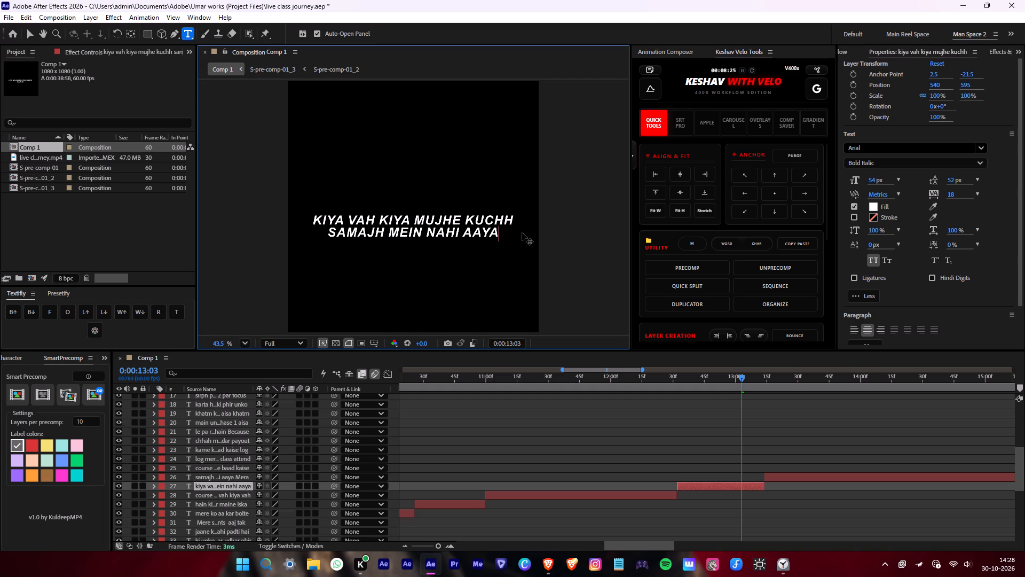
{"action": "left_click", "coordinate": [727, 488]}
Move the "samajh mein nahi aaya Mera" caption layer forward in time so it starts at about 0:00:13:44.
{"action": "left_click_drag", "start_coordinate": [791, 476], "coordinate": [846, 477]}
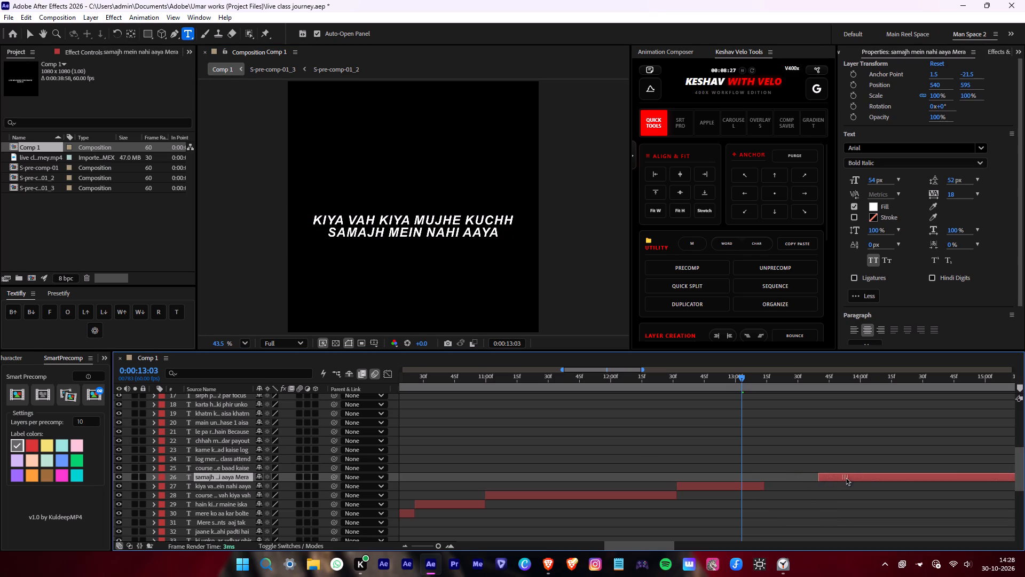
{"action": "left_click_drag", "start_coordinate": [846, 477], "coordinate": [853, 475]}
Replay from 0:00:11:14 and shift the cut between the "course kiya voh kiya vah" caption and the two-line caption following it to 0:00:12:15.
{"action": "left_click_drag", "start_coordinate": [742, 380], "coordinate": [516, 391]}
{"action": "key", "text": "space"}
{"action": "key", "text": "space"}
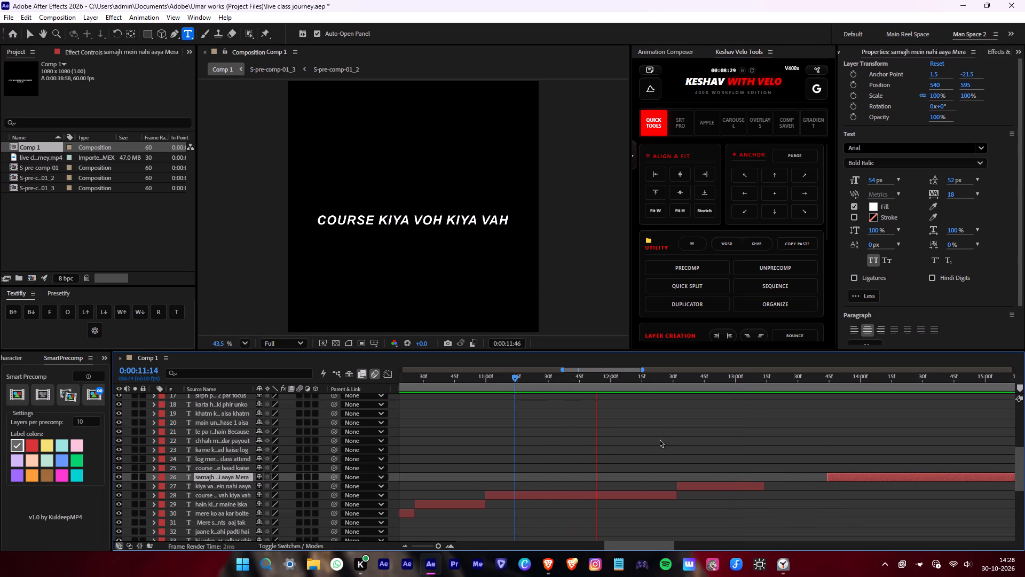
{"action": "scroll", "coordinate": [643, 441], "scroll_direction": "down", "scroll_amount": 2}
{"action": "key", "text": "space"}
{"action": "key", "text": "space"}
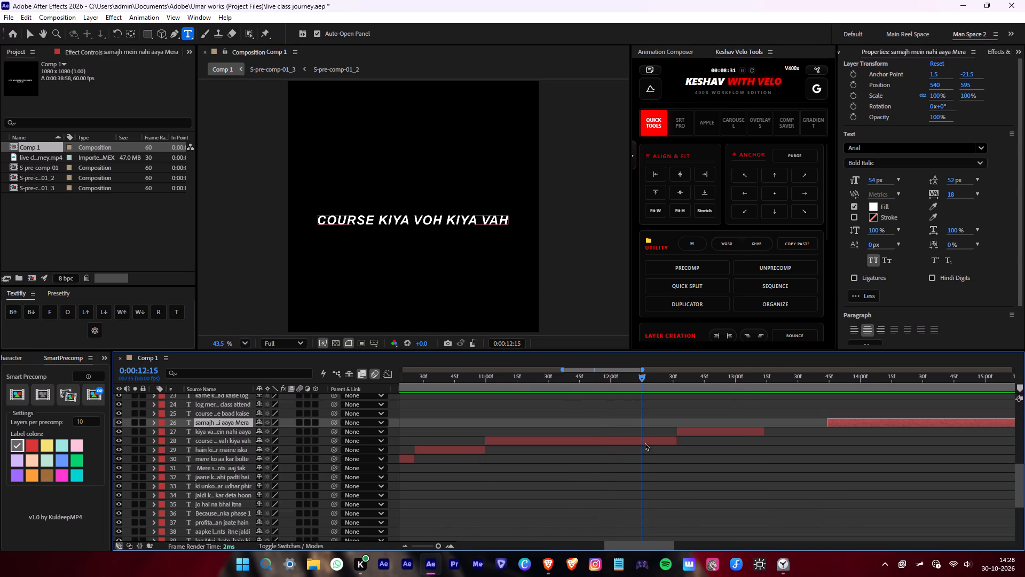
{"action": "scroll", "coordinate": [646, 443], "scroll_direction": "down", "scroll_amount": 5}
{"action": "scroll", "coordinate": [646, 443], "scroll_direction": "up", "scroll_amount": 3}
{"action": "left_click_drag", "start_coordinate": [681, 410], "coordinate": [647, 417]}
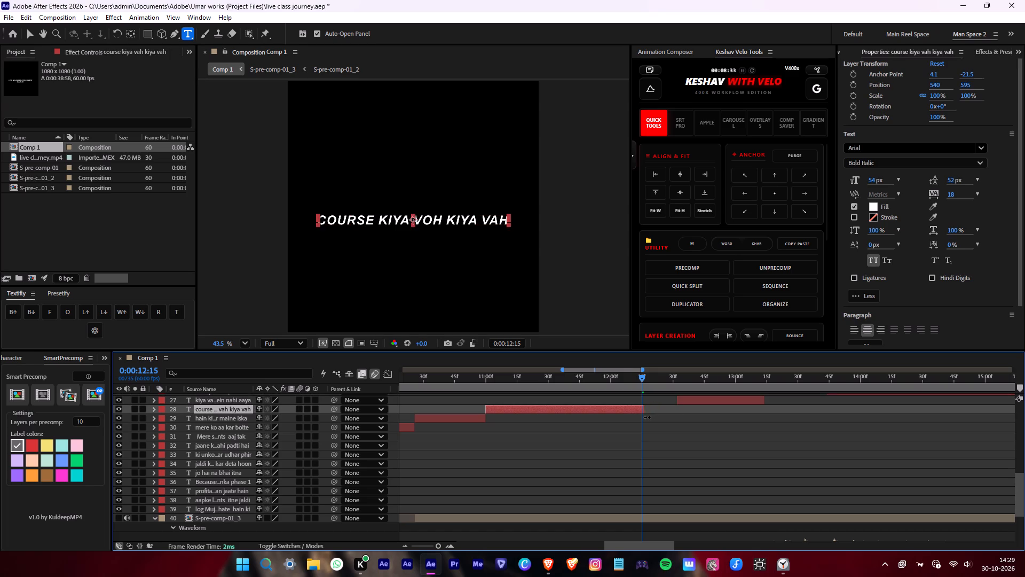
{"action": "left_click_drag", "start_coordinate": [647, 417], "coordinate": [645, 417]}
{"action": "left_click_drag", "start_coordinate": [678, 399], "coordinate": [643, 415]}
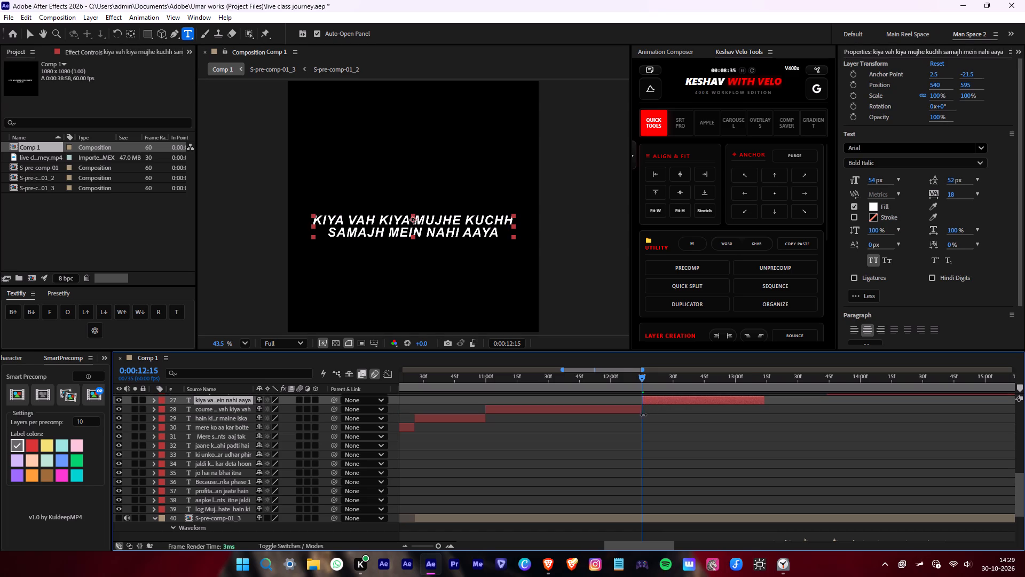
{"action": "left_click_drag", "start_coordinate": [643, 415], "coordinate": [642, 414]}
Play the two-line "kiya vah kiya mujhe kuchh samajh mein nahi aaya" caption and extend its end to 0:00:13:16.
{"action": "key", "text": "space"}
{"action": "middle_click_drag", "start_coordinate": [845, 464], "coordinate": [686, 481]}
{"action": "scroll", "coordinate": [687, 481], "scroll_direction": "up", "scroll_amount": 1}
{"action": "key", "text": "space"}
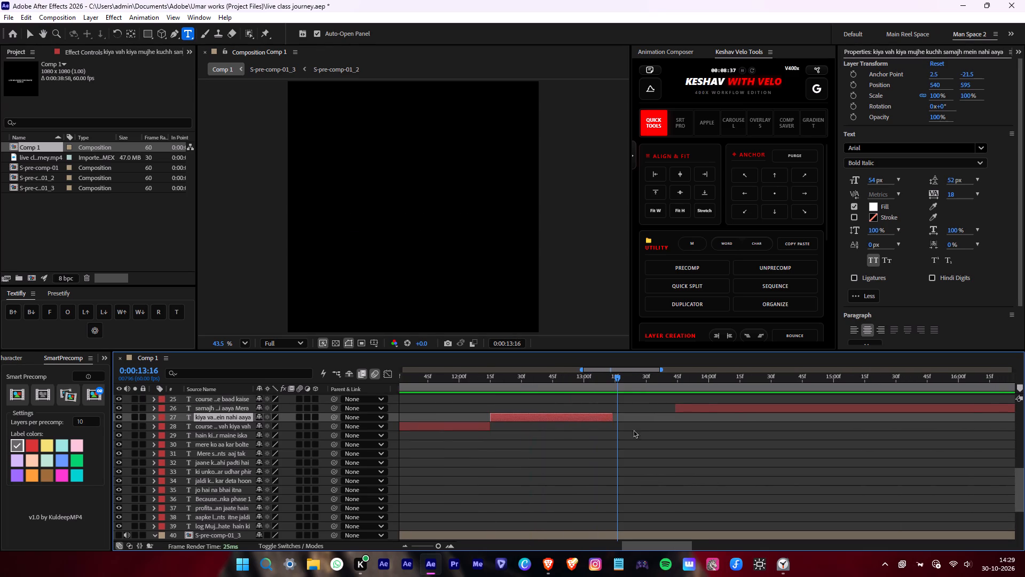
{"action": "scroll", "coordinate": [620, 406], "scroll_direction": "down", "scroll_amount": 4}
{"action": "scroll", "coordinate": [620, 407], "scroll_direction": "up", "scroll_amount": 3}
{"action": "left_click", "coordinate": [613, 402]}
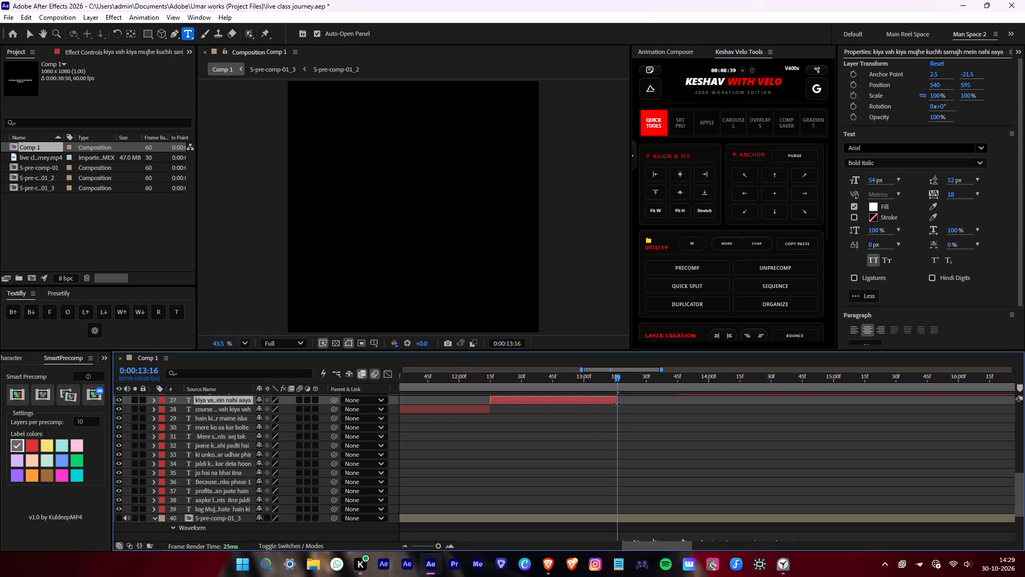
Replay from 0:00:11:05 and delete "kiya vah kiya" from the two-line caption, leaving "mujhe kuchh" on its first line.
{"action": "left_click_drag", "start_coordinate": [608, 378], "coordinate": [401, 383]}
{"action": "key", "text": "space"}
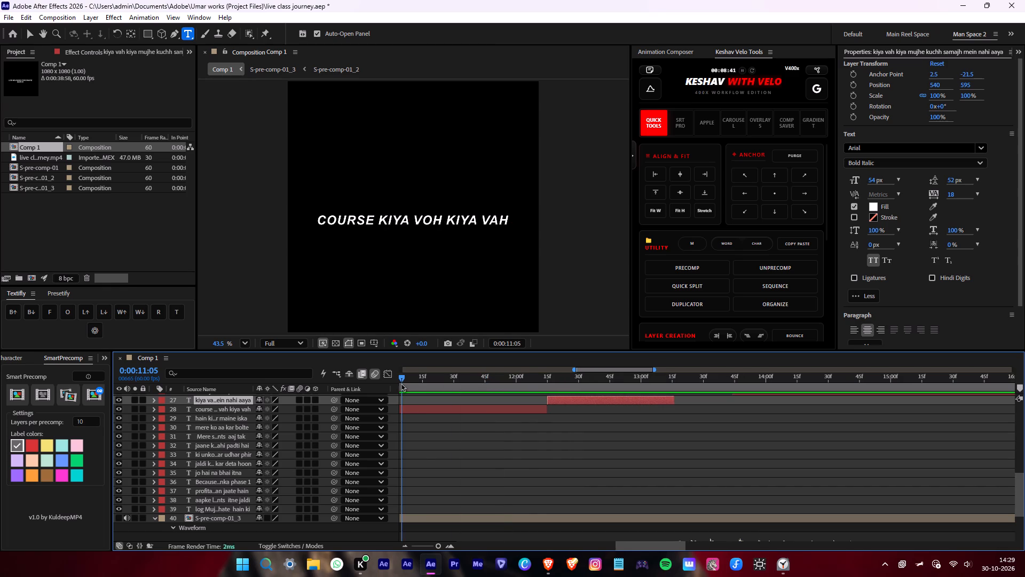
{"action": "scroll", "coordinate": [535, 409], "scroll_direction": "up", "scroll_amount": 2}
{"action": "key", "text": "space"}
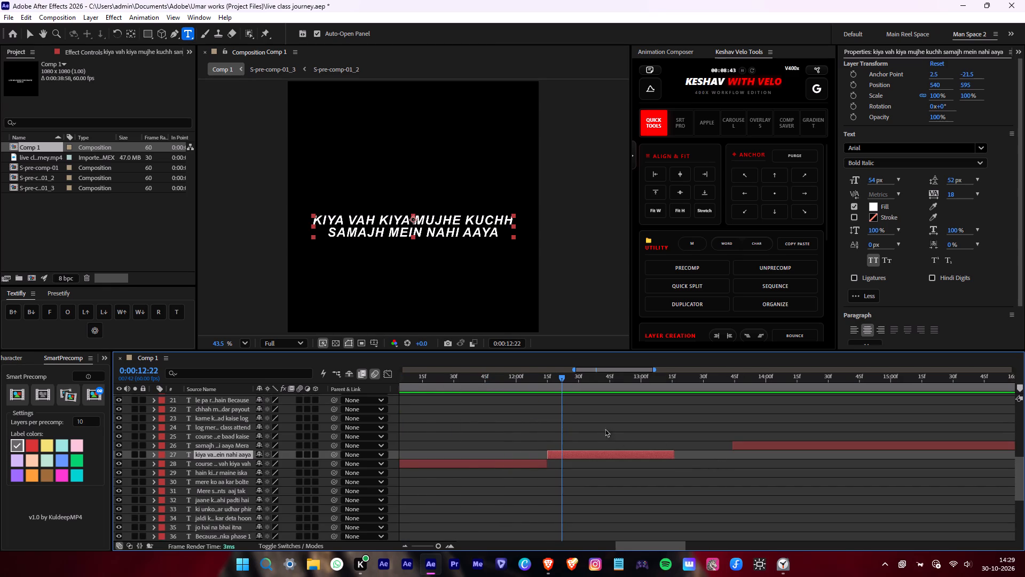
{"action": "left_click_drag", "start_coordinate": [408, 219], "coordinate": [340, 216]}
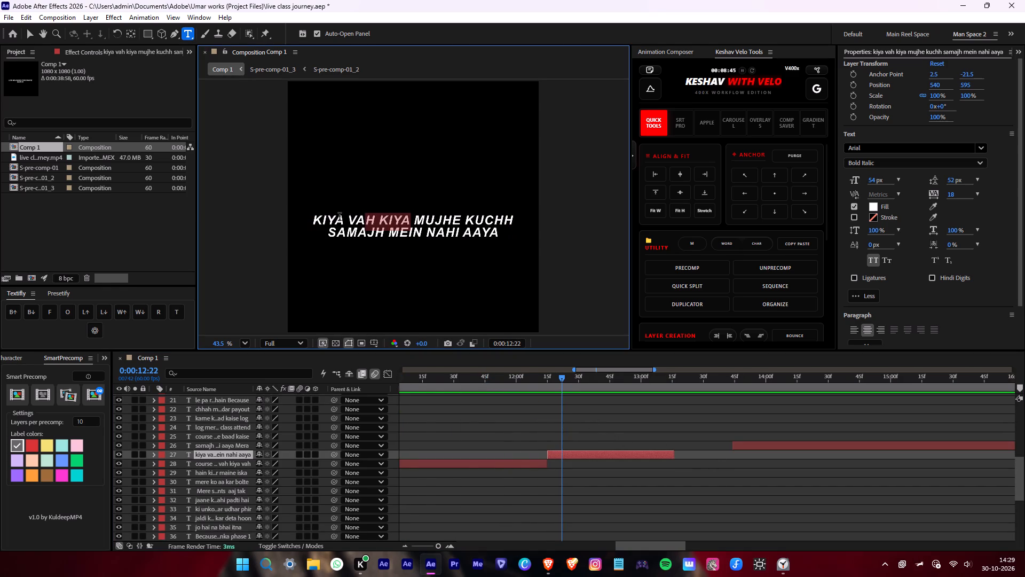
{"action": "left_click_drag", "start_coordinate": [340, 216], "coordinate": [307, 214]}
{"action": "key", "text": "BackSpace"}
Replay from 0:00:10:45 and break the "course kiya voh kiya vah" caption into two lines before "voh".
{"action": "left_click_drag", "start_coordinate": [523, 383], "coordinate": [404, 384]}
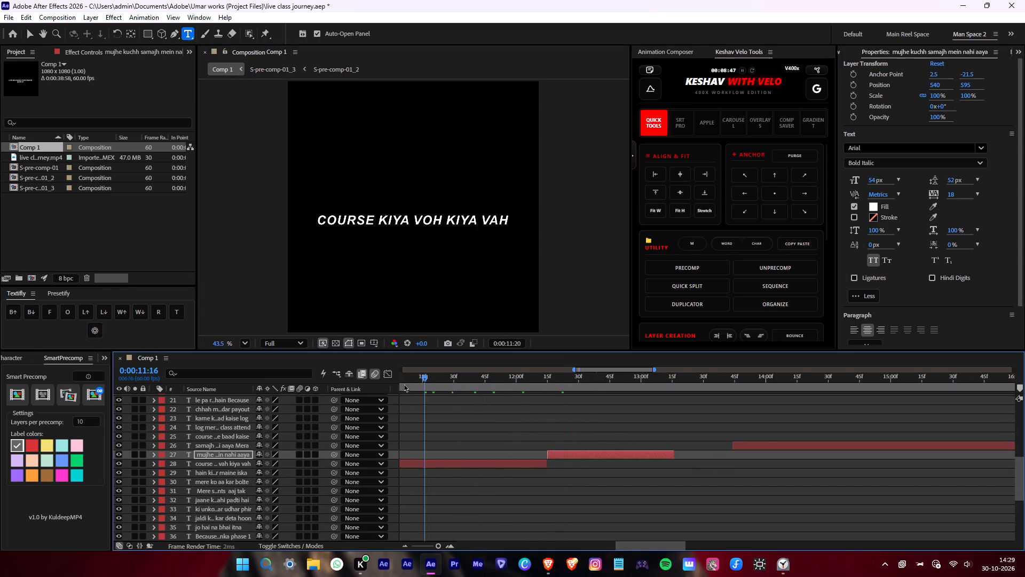
{"action": "left_click_drag", "start_coordinate": [404, 384], "coordinate": [384, 383]}
{"action": "key", "text": "space"}
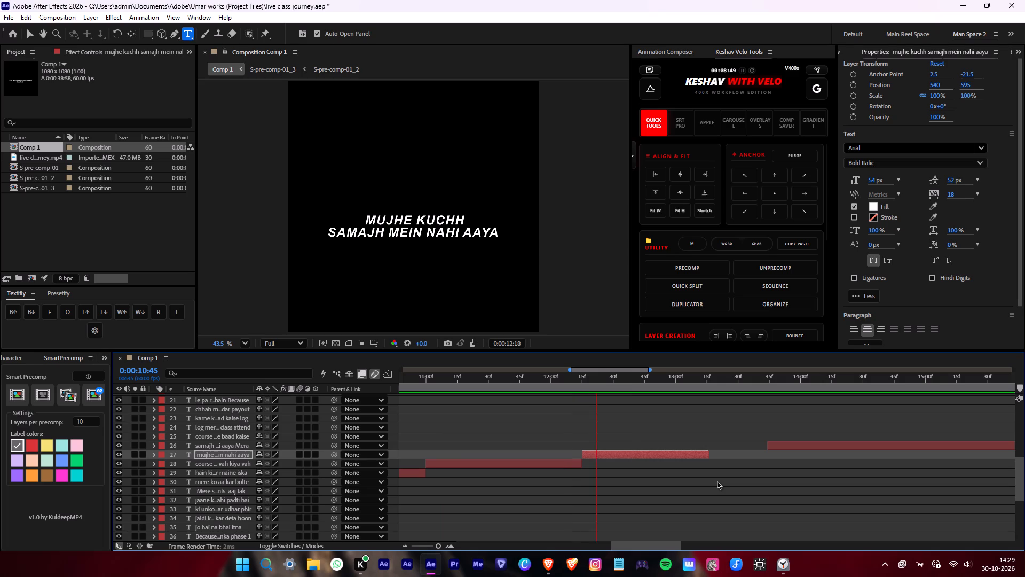
{"action": "key", "text": "space"}
{"action": "left_click_drag", "start_coordinate": [584, 381], "coordinate": [419, 383]}
{"action": "left_click_drag", "start_coordinate": [435, 386], "coordinate": [466, 389]}
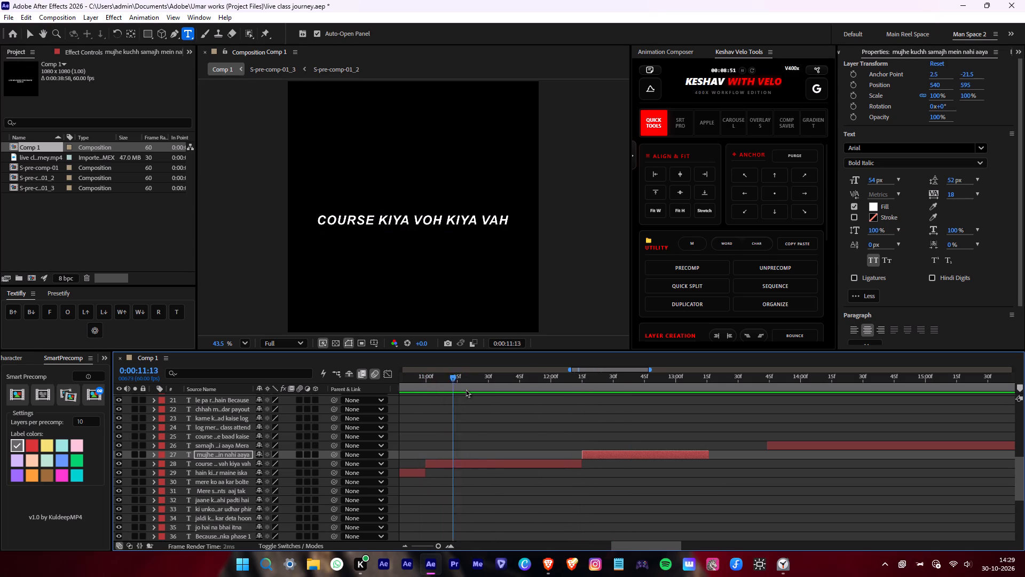
{"action": "left_click_drag", "start_coordinate": [466, 389], "coordinate": [489, 389]}
{"action": "left_click", "coordinate": [504, 458]}
{"action": "left_click", "coordinate": [508, 467]}
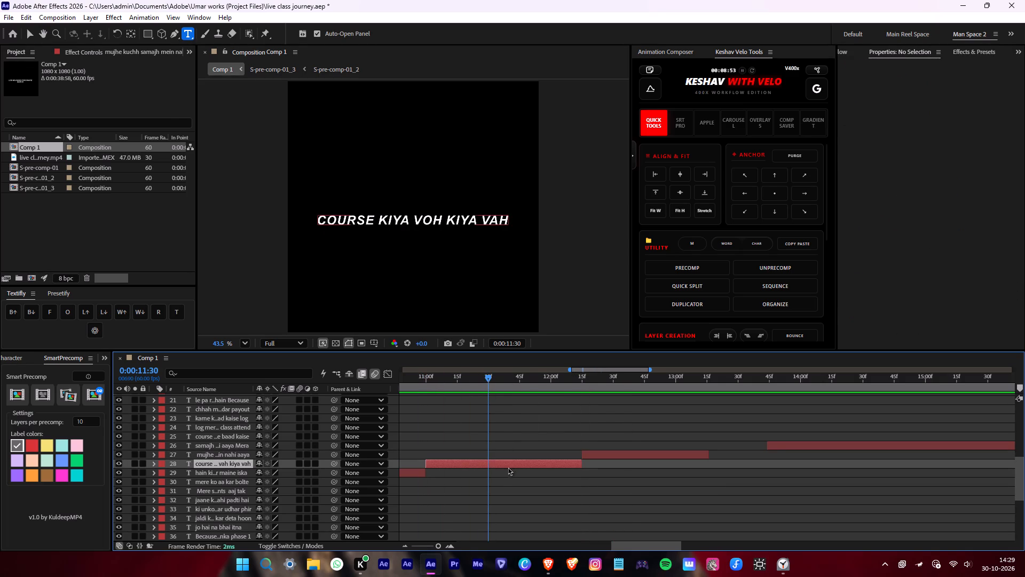
{"action": "left_click", "coordinate": [443, 221]}
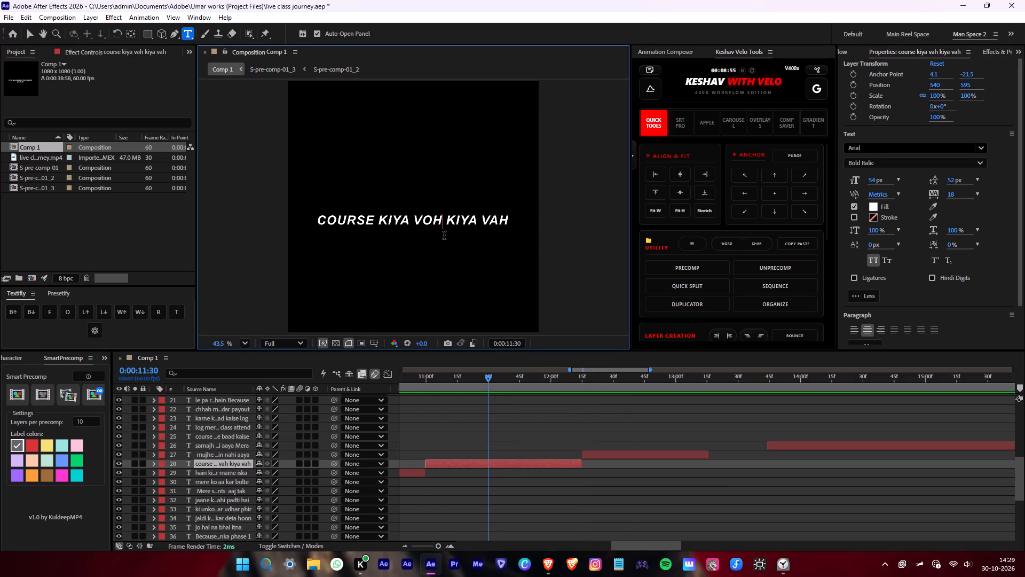
{"action": "left_click", "coordinate": [414, 218]}
{"action": "key", "text": "Return"}
{"action": "left_click", "coordinate": [533, 427]}
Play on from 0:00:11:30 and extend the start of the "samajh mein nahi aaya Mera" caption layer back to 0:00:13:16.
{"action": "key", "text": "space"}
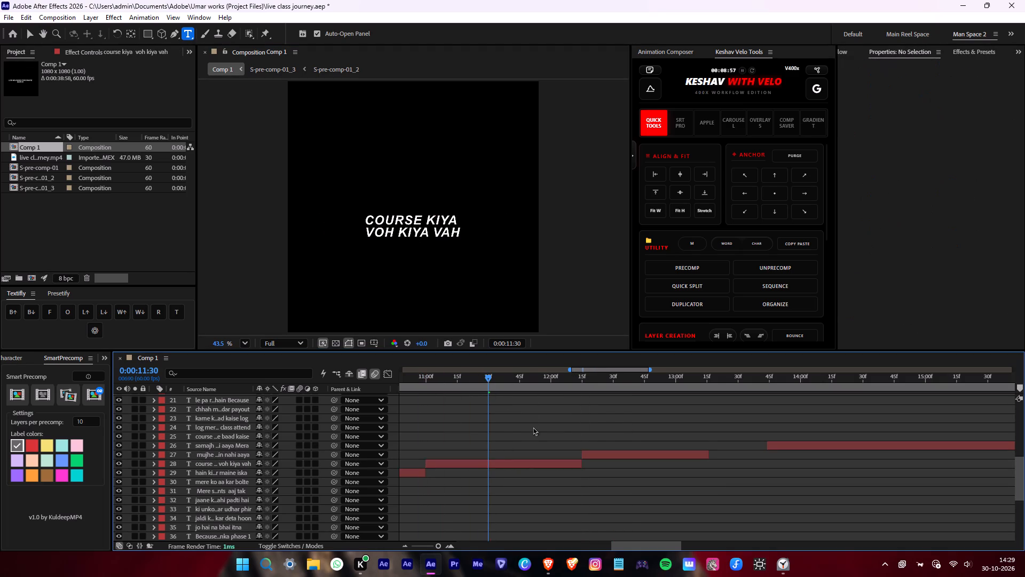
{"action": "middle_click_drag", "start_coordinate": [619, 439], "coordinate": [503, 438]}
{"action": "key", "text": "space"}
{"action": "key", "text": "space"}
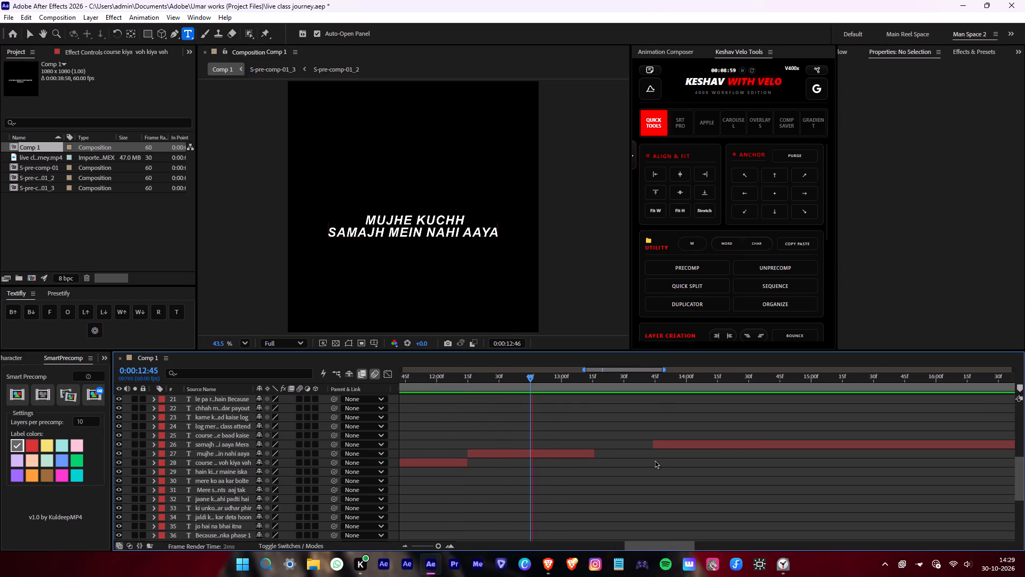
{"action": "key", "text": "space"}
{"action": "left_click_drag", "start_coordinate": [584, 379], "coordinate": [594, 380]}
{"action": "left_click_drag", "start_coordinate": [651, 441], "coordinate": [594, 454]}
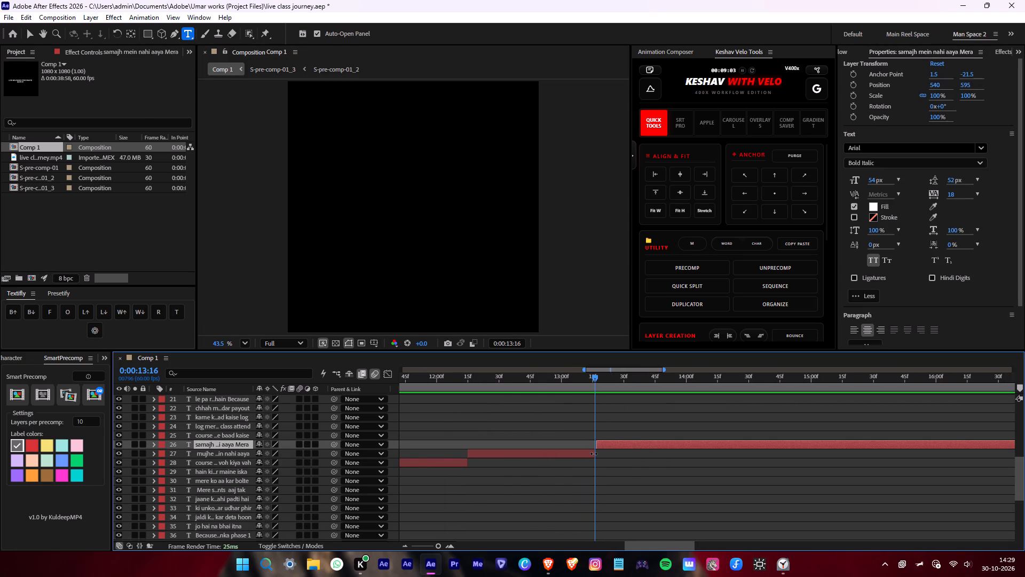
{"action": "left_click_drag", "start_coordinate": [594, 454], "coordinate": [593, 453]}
Play the caption that shows only "Mera" and delete its layer.
{"action": "key", "text": "space"}
{"action": "key", "text": "space"}
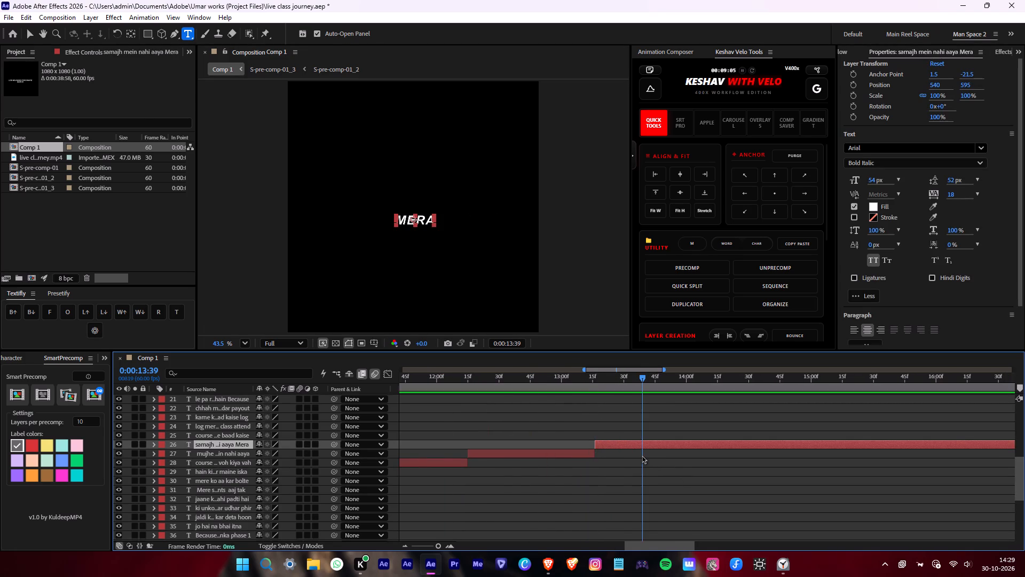
{"action": "scroll", "coordinate": [642, 455], "scroll_direction": "down", "scroll_amount": 1}
{"action": "scroll", "coordinate": [642, 455], "scroll_direction": "up", "scroll_amount": 2}
{"action": "key", "text": "Delete"}
Extend the start of the "course karne ke baad kaise" caption layer back to 0:00:13:16, against the end of the "mujhe kuchh" caption.
{"action": "scroll", "coordinate": [675, 461], "scroll_direction": "down", "scroll_amount": 4, "text": "alt"}
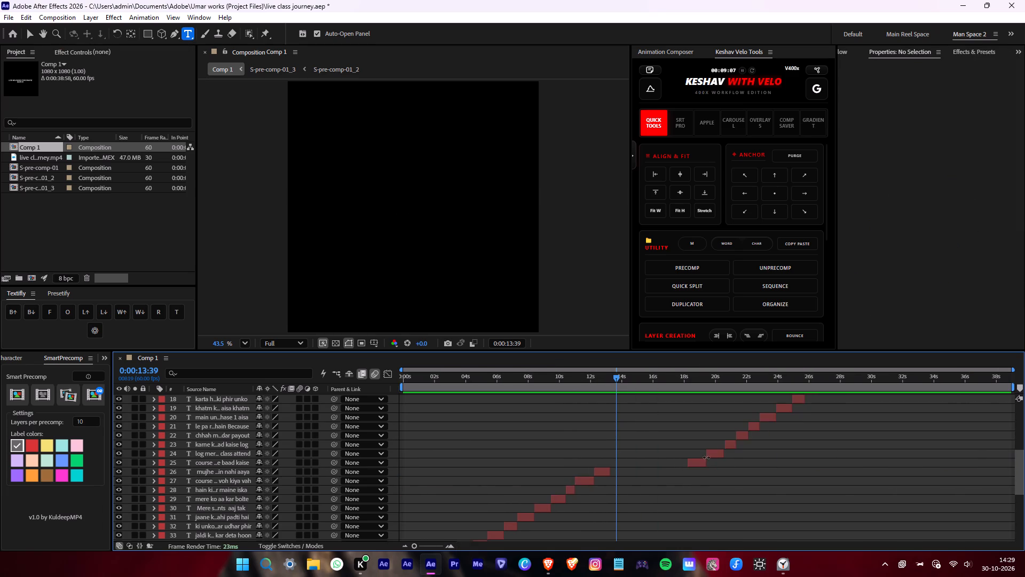
{"action": "left_click_drag", "start_coordinate": [687, 463], "coordinate": [610, 474]}
{"action": "scroll", "coordinate": [611, 474], "scroll_direction": "up", "scroll_amount": 2, "text": "alt"}
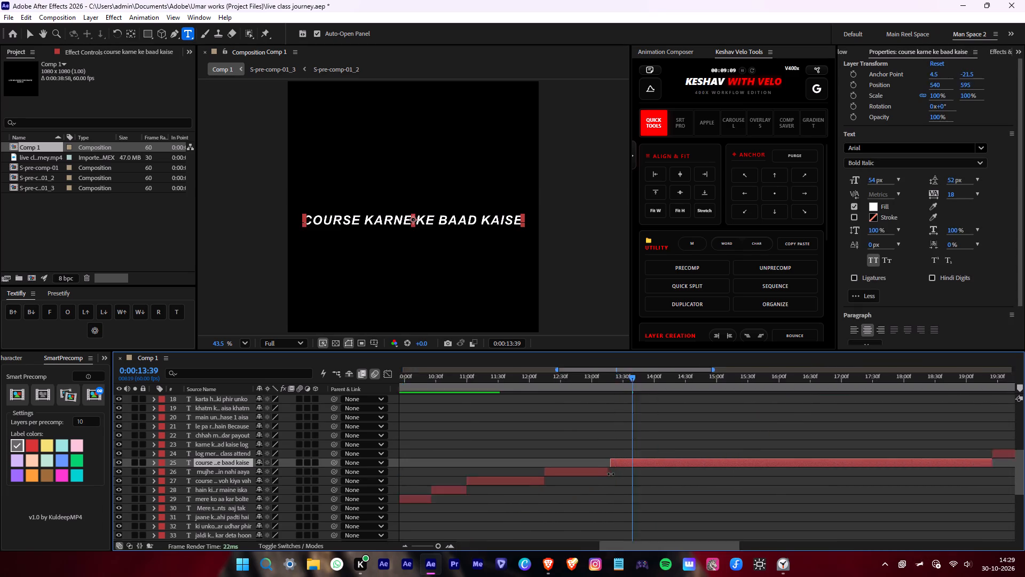
{"action": "scroll", "coordinate": [611, 474], "scroll_direction": "up", "scroll_amount": 1, "text": "alt"}
{"action": "left_click", "coordinate": [609, 463]}
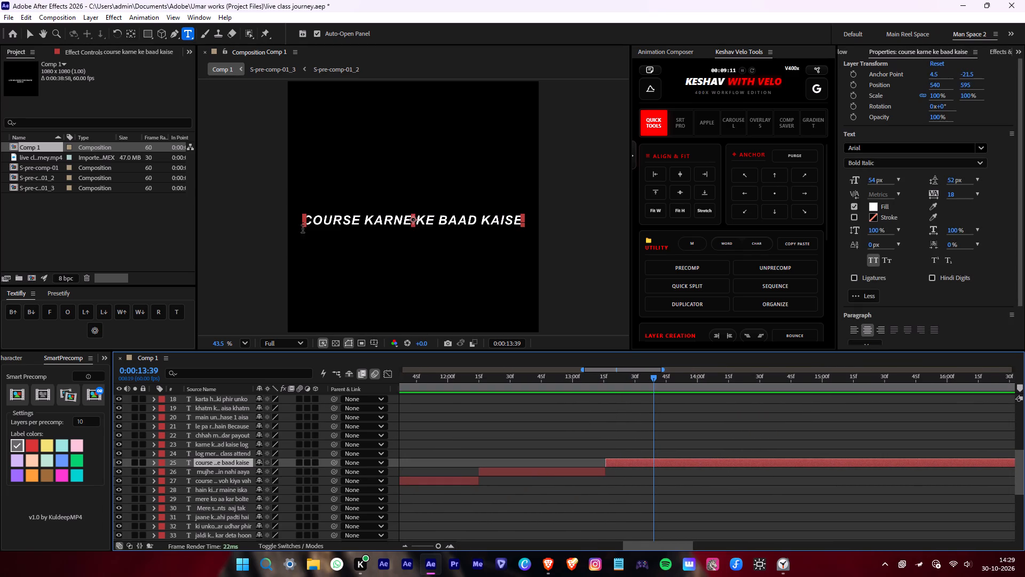
Add "mera" before "course karne ke baad kaise" and break the caption into two lines after "course".
{"action": "left_click", "coordinate": [304, 223]}
{"action": "type", "text": "mera"}
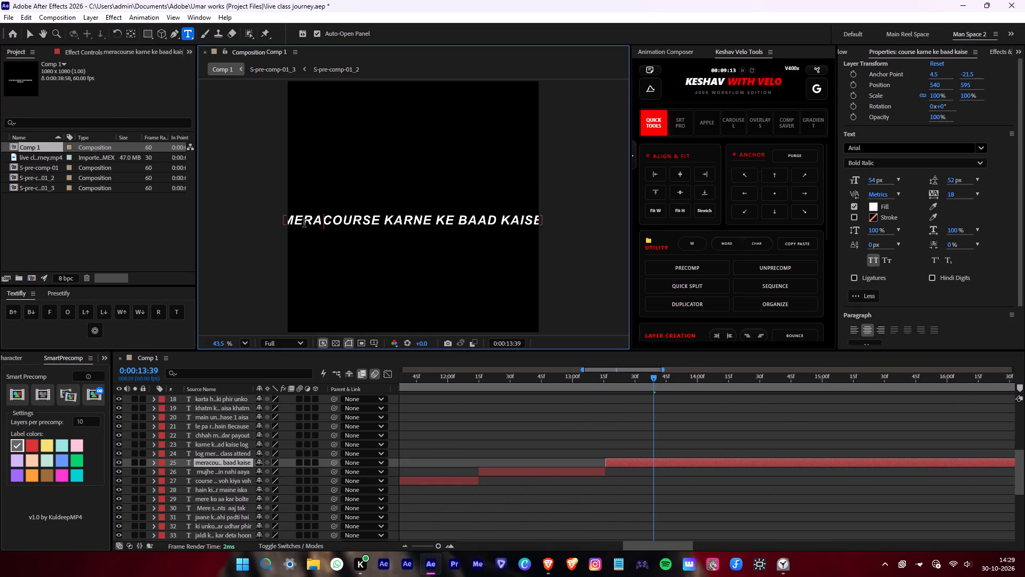
{"action": "key", "text": "space"}
{"action": "scroll", "coordinate": [304, 223], "scroll_direction": "up", "scroll_amount": 1}
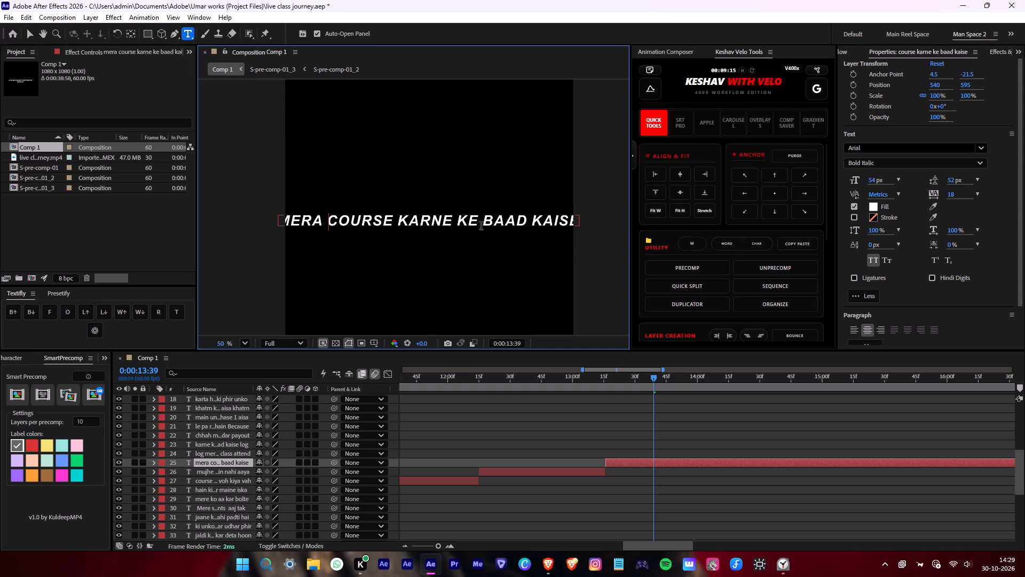
{"action": "left_click", "coordinate": [393, 218]}
{"action": "key", "text": "Return"}
{"action": "left_click", "coordinate": [671, 459]}
{"action": "type", "text": "ui"}
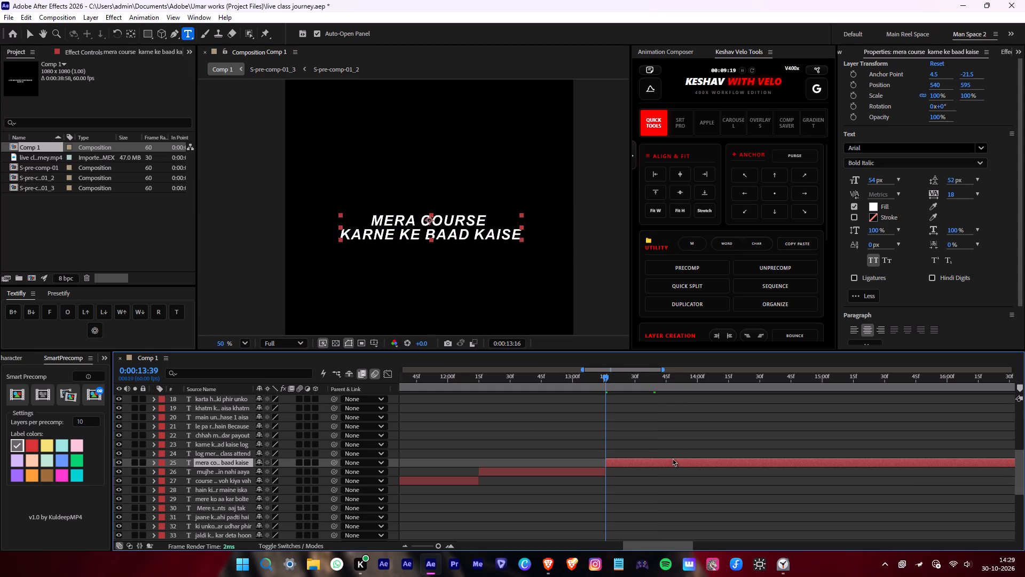
{"action": "left_click", "coordinate": [240, 342]}
{"action": "left_click", "coordinate": [265, 143]}
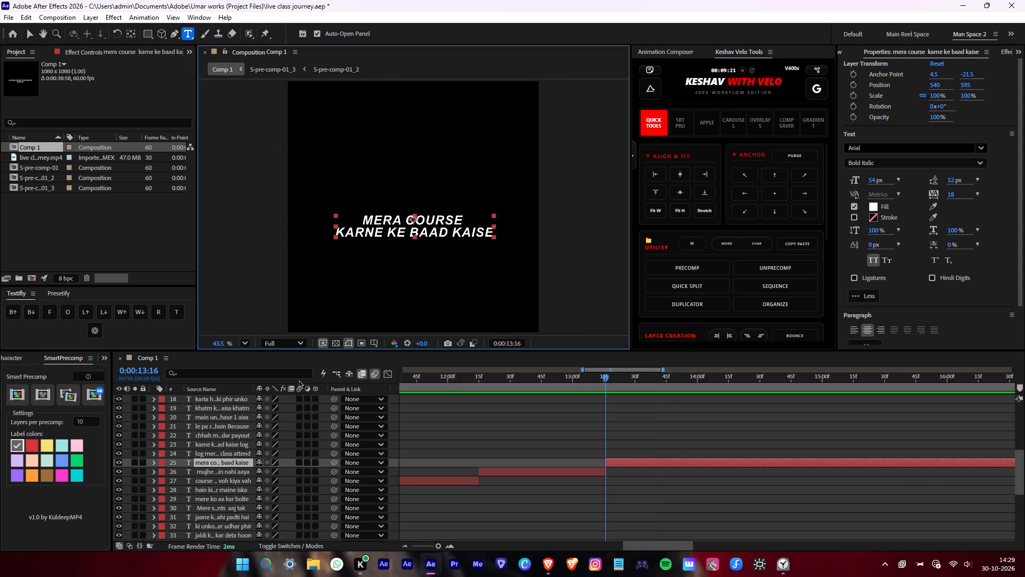
{"action": "left_click", "coordinate": [501, 409]}
Save the project as "live class journey", replacing the existing file.
{"action": "key", "text": "ctrl+shift+s"}
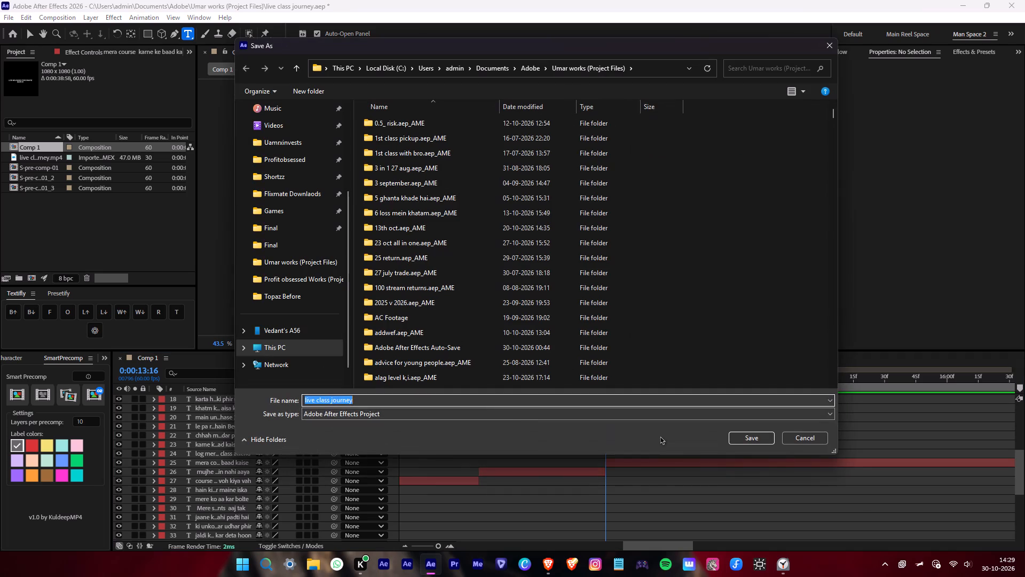
{"action": "left_click", "coordinate": [728, 435]}
{"action": "left_click", "coordinate": [556, 284]}
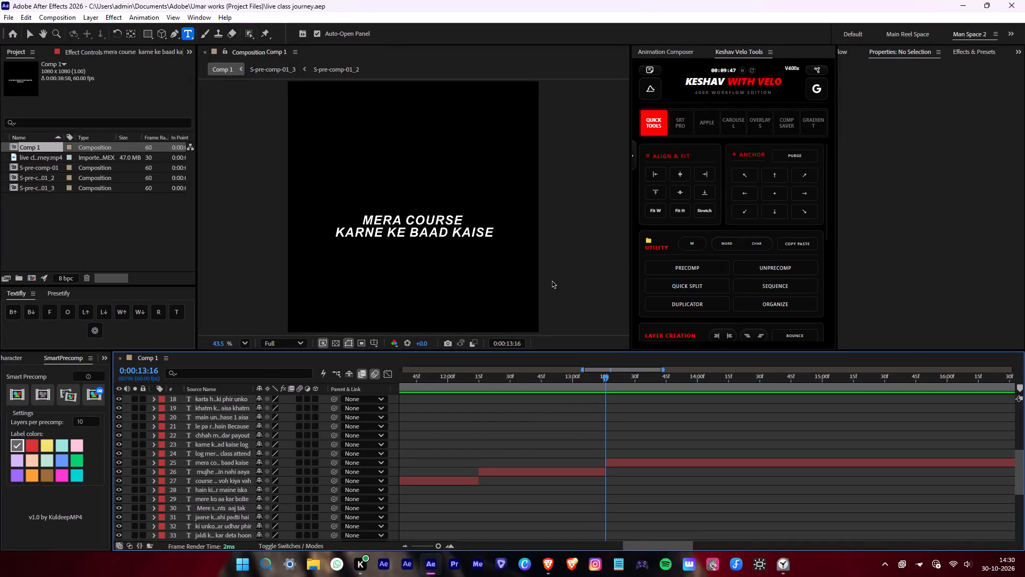
Play the "mera course karne ke baad kaise" caption against the audio, split it at 0:00:14:31 and delete the part after that.
{"action": "scroll", "coordinate": [553, 278], "scroll_direction": "up", "scroll_amount": 1}
{"action": "left_click", "coordinate": [675, 466]}
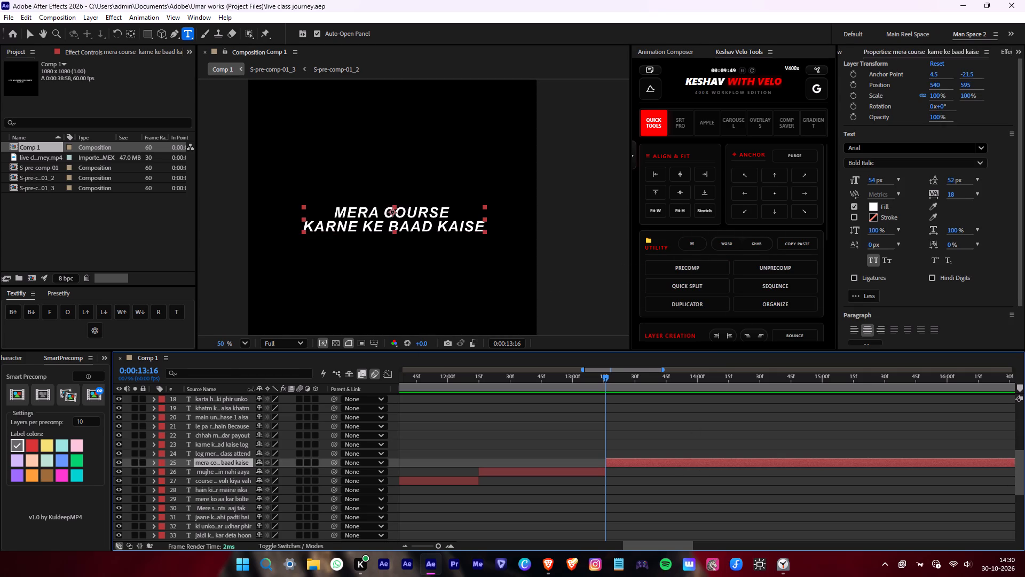
{"action": "left_click", "coordinate": [237, 346]}
{"action": "left_click", "coordinate": [241, 345]}
{"action": "left_click", "coordinate": [266, 139]}
{"action": "key", "text": "space"}
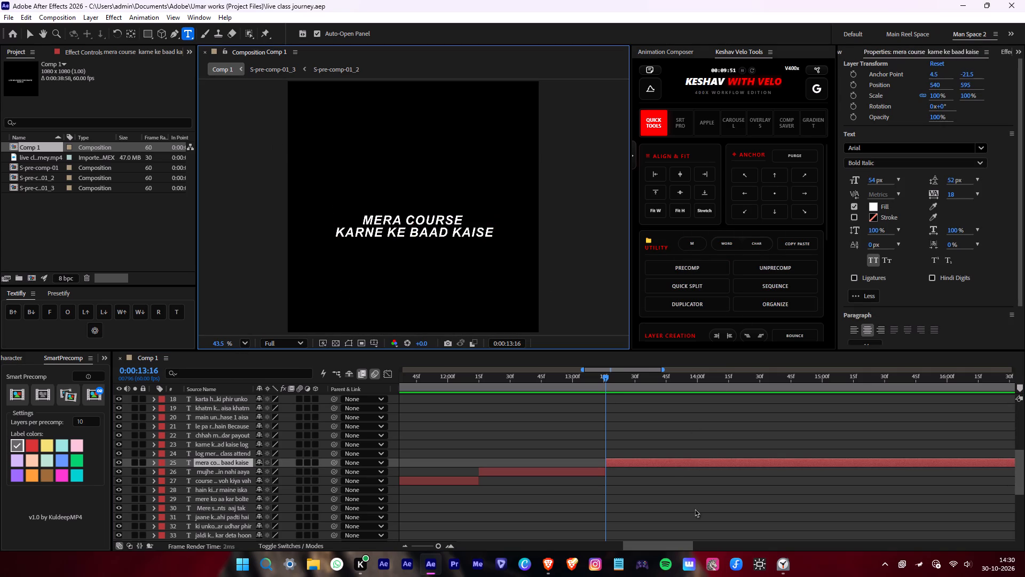
{"action": "middle_click_drag", "start_coordinate": [684, 466], "coordinate": [486, 453]}
{"action": "scroll", "coordinate": [683, 466], "scroll_direction": "down", "scroll_amount": 1}
{"action": "key", "text": "space"}
{"action": "scroll", "coordinate": [558, 442], "scroll_direction": "down", "scroll_amount": 5}
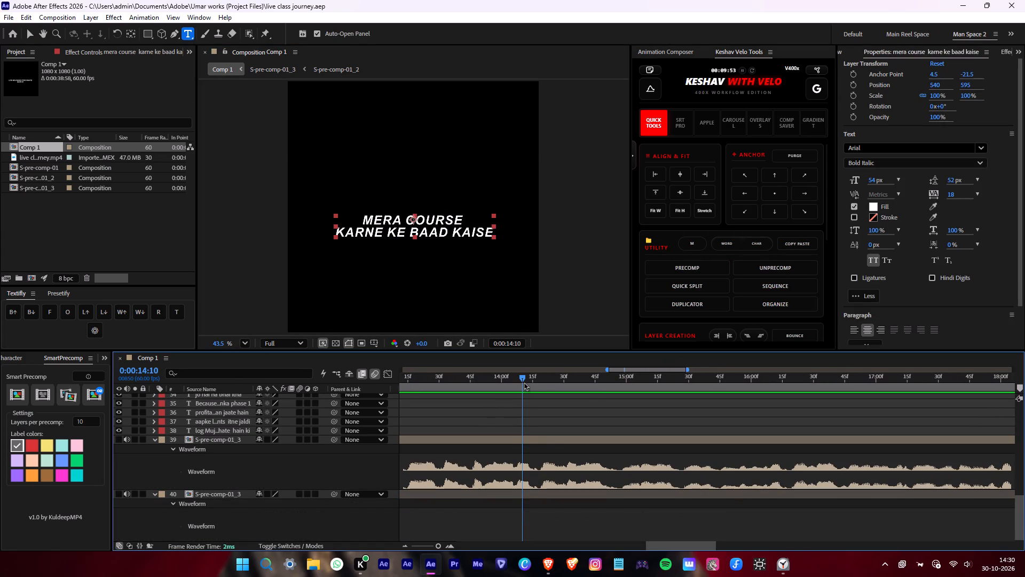
{"action": "left_click_drag", "start_coordinate": [525, 381], "coordinate": [541, 379]}
{"action": "key", "text": "space"}
{"action": "left_click_drag", "start_coordinate": [572, 379], "coordinate": [565, 379]}
{"action": "key", "text": "space"}
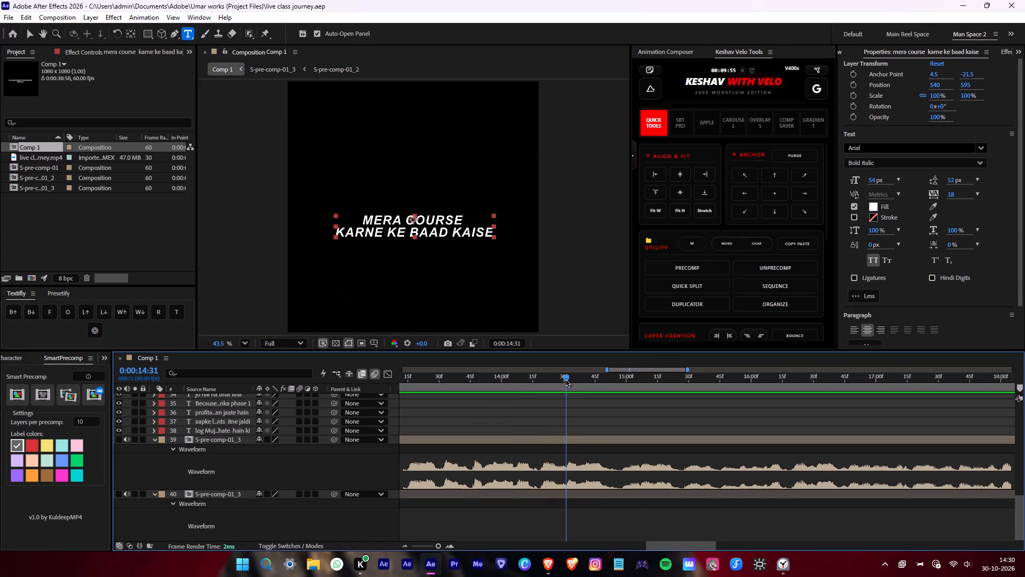
{"action": "left_click", "coordinate": [565, 379]}
{"action": "scroll", "coordinate": [565, 379], "scroll_direction": "down", "scroll_amount": 2, "text": "alt"}
{"action": "scroll", "coordinate": [640, 427], "scroll_direction": "up", "scroll_amount": 1}
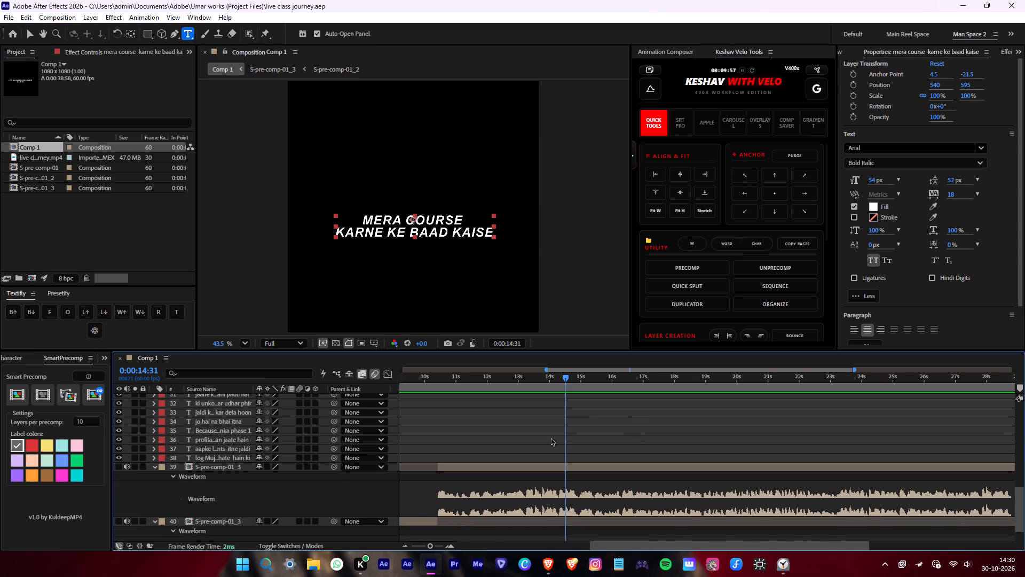
{"action": "scroll", "coordinate": [550, 438], "scroll_direction": "up", "scroll_amount": 2}
{"action": "key", "text": "alt+d"}
{"action": "scroll", "coordinate": [671, 420], "scroll_direction": "up", "scroll_amount": 2}
{"action": "key", "text": "Delete"}
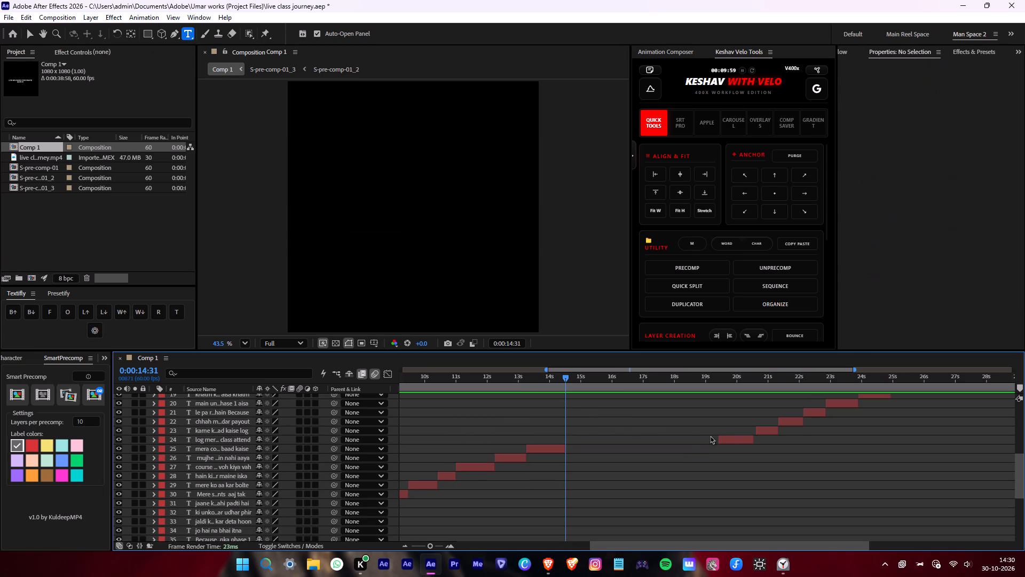
Extend the start of the "log mera live class attend" caption layer back to 0:00:14:31.
{"action": "left_click_drag", "start_coordinate": [719, 435], "coordinate": [700, 439]}
{"action": "left_click_drag", "start_coordinate": [719, 439], "coordinate": [565, 456]}
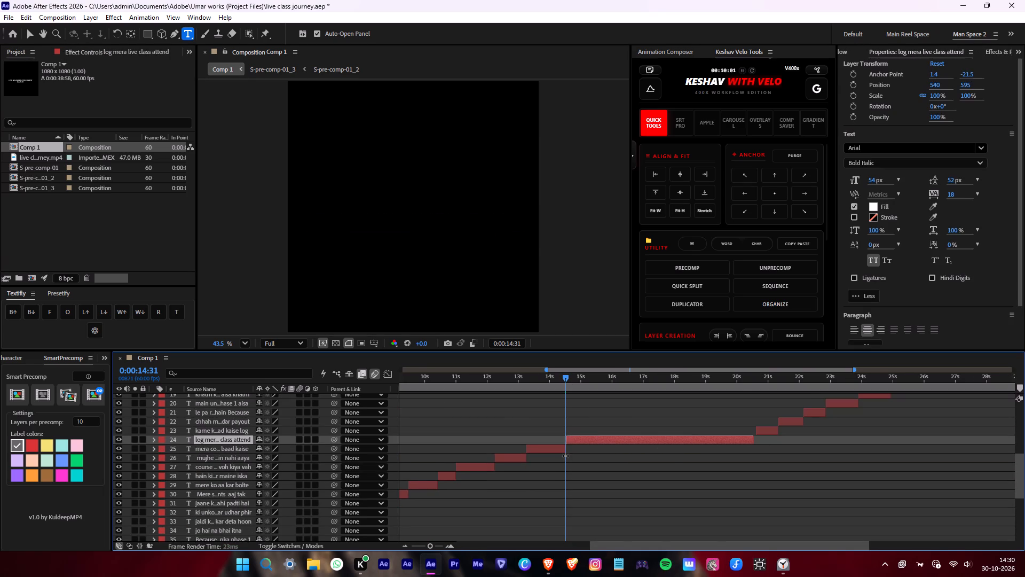
{"action": "left_click_drag", "start_coordinate": [565, 456], "coordinate": [565, 455]}
{"action": "scroll", "coordinate": [565, 454], "scroll_direction": "up", "scroll_amount": 1, "text": "alt"}
{"action": "left_click", "coordinate": [564, 440]}
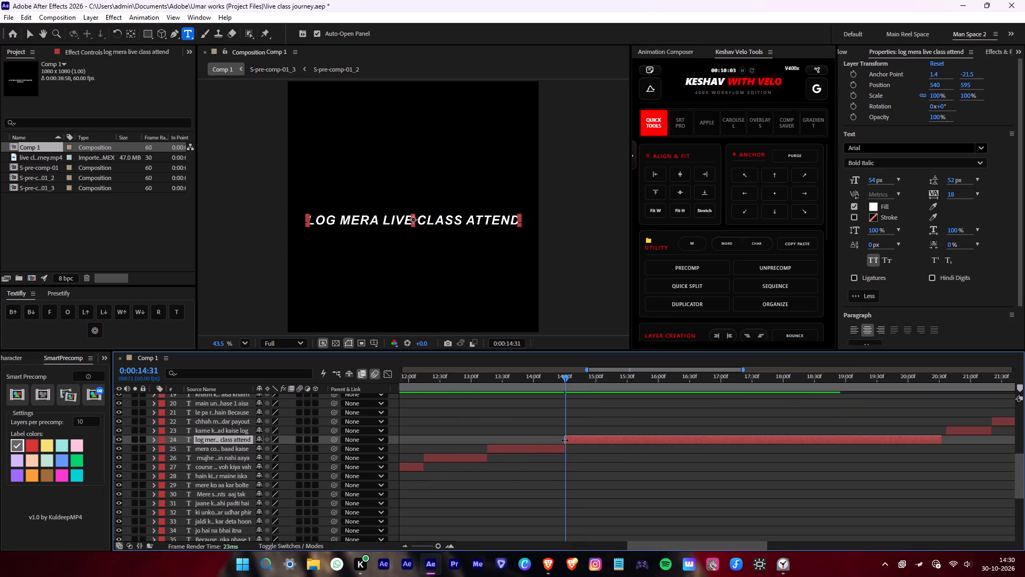
{"action": "scroll", "coordinate": [565, 440], "scroll_direction": "up", "scroll_amount": 2, "text": "alt"}
{"action": "left_click", "coordinate": [564, 441]}
Play the "log mera live class attend" caption and break it into two lines before "live".
{"action": "key", "text": "space"}
{"action": "middle_click_drag", "start_coordinate": [697, 466], "coordinate": [685, 466]}
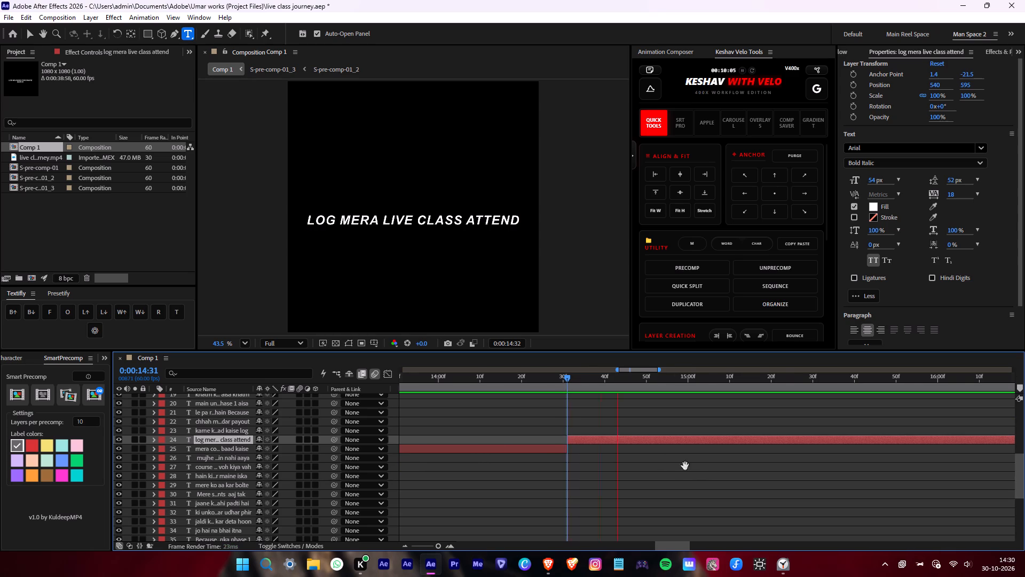
{"action": "middle_click_drag", "start_coordinate": [685, 466], "coordinate": [577, 454]}
{"action": "scroll", "coordinate": [575, 453], "scroll_direction": "down", "scroll_amount": 2}
{"action": "key", "text": "space"}
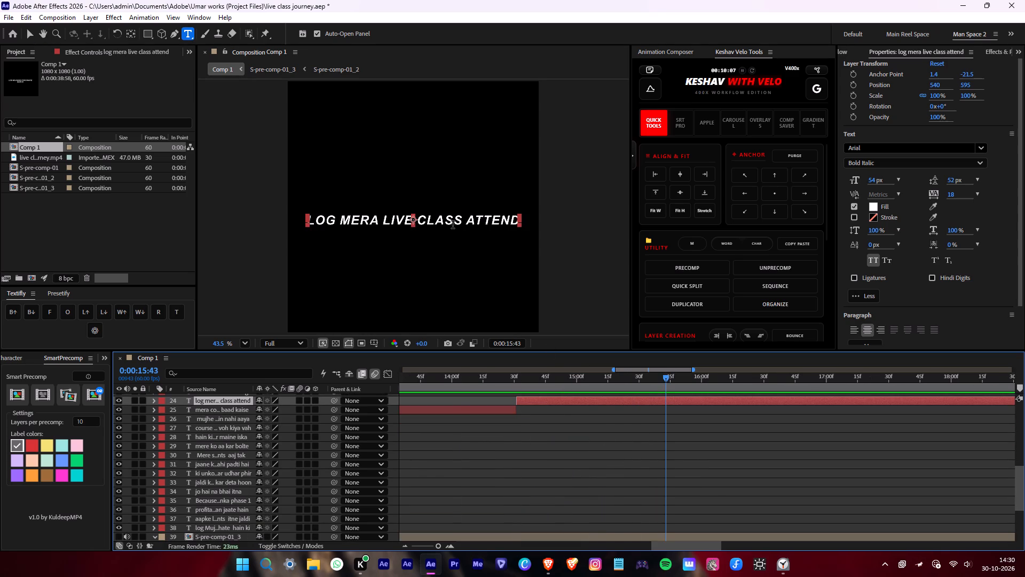
{"action": "left_click", "coordinate": [420, 222]}
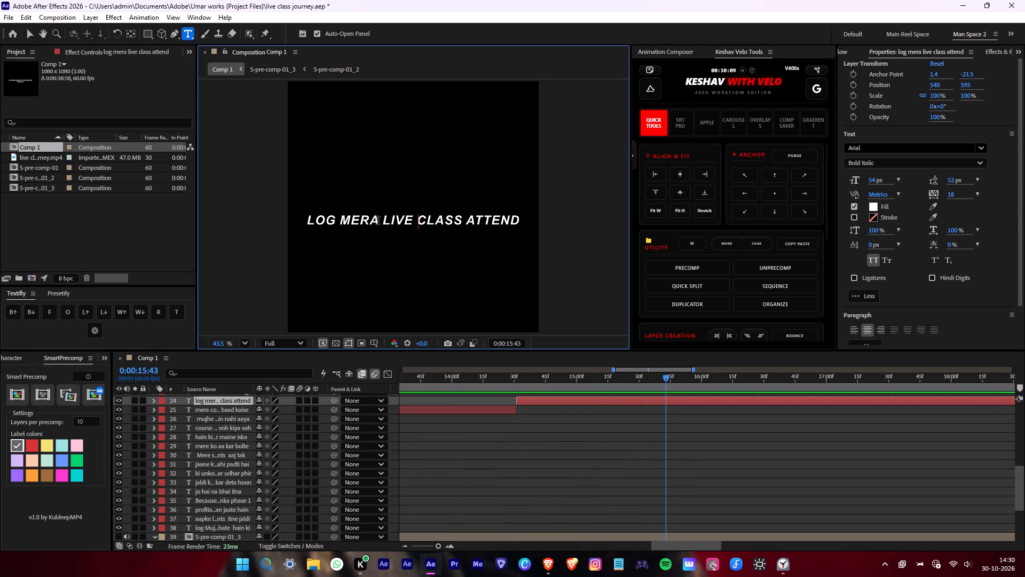
{"action": "left_click", "coordinate": [384, 220]}
{"action": "key", "text": "Return"}
{"action": "left_click", "coordinate": [675, 409]}
Check the audio, split the "log mera live class attend" caption at 0:00:15:58 and delete the part after that.
{"action": "key", "text": "space"}
{"action": "scroll", "coordinate": [697, 414], "scroll_direction": "down", "scroll_amount": 3}
{"action": "key", "text": "space"}
{"action": "left_click", "coordinate": [698, 380]}
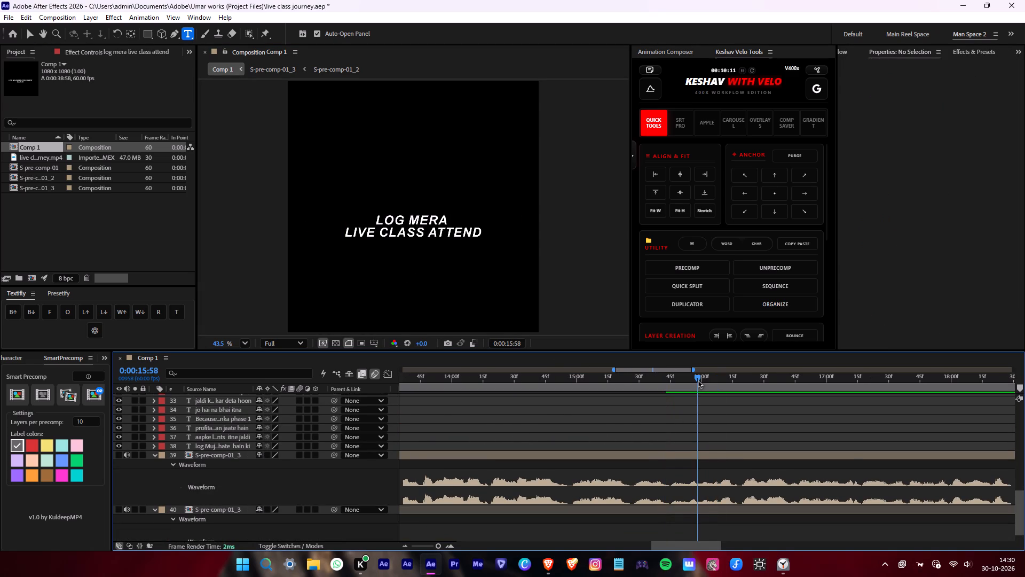
{"action": "key", "text": "space"}
{"action": "left_click", "coordinate": [698, 380]}
{"action": "scroll", "coordinate": [795, 432], "scroll_direction": "up", "scroll_amount": 4}
{"action": "left_click", "coordinate": [794, 431]}
{"action": "key", "text": "alt+d"}
{"action": "scroll", "coordinate": [824, 436], "scroll_direction": "up", "scroll_amount": 1}
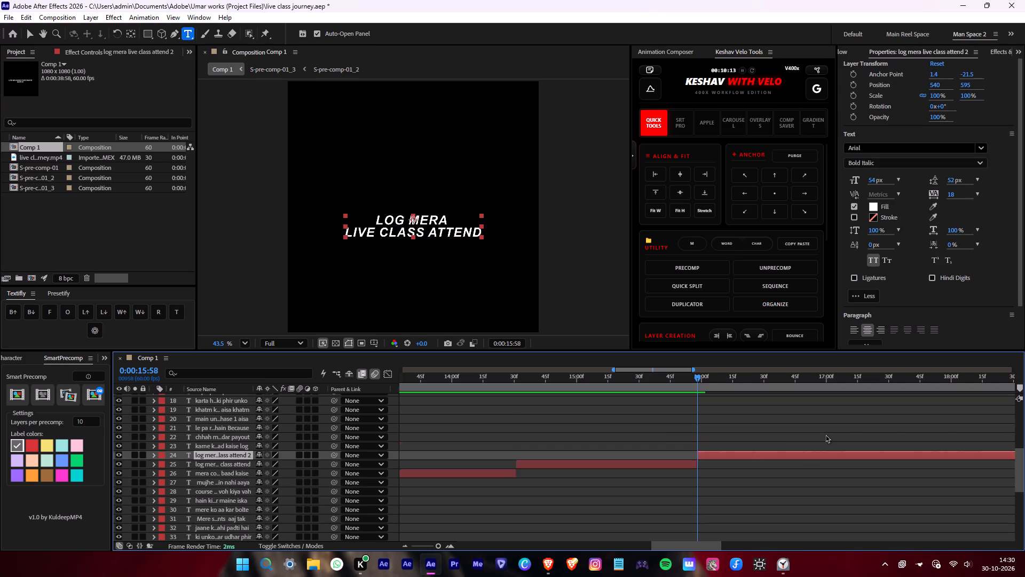
{"action": "middle_click_drag", "start_coordinate": [818, 435], "coordinate": [625, 443]}
{"action": "key", "text": "Delete"}
Extend the start of the "karne ke baad kaise log" caption layer back to 0:00:15:58.
{"action": "scroll", "coordinate": [795, 439], "scroll_direction": "down", "scroll_amount": 4, "text": "alt"}
{"action": "scroll", "coordinate": [709, 447], "scroll_direction": "up", "scroll_amount": 1, "text": "alt"}
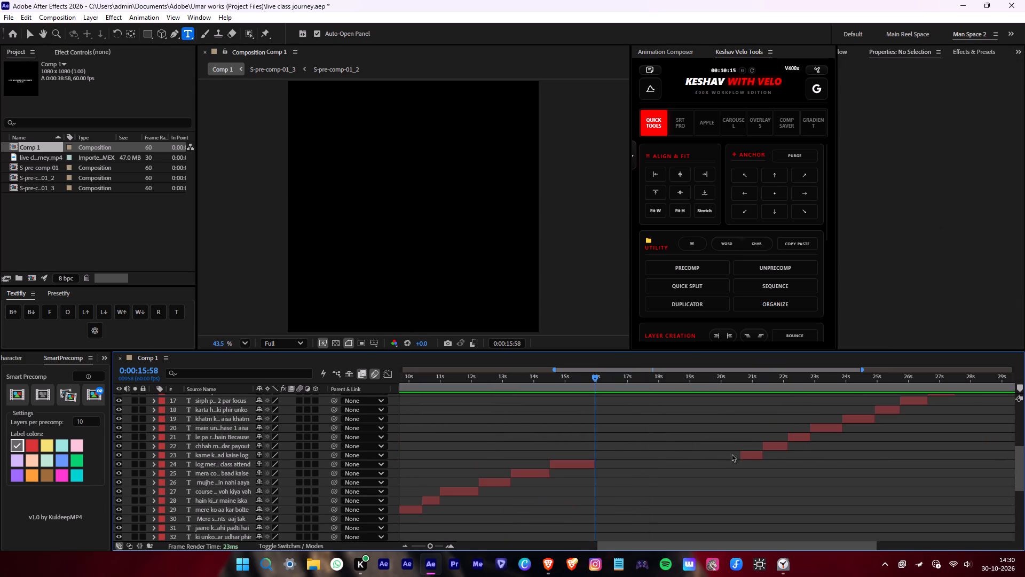
{"action": "left_click_drag", "start_coordinate": [738, 455], "coordinate": [592, 471], "text": "alt"}
{"action": "scroll", "coordinate": [593, 467], "scroll_direction": "up", "scroll_amount": 2, "text": "alt"}
{"action": "left_click_drag", "start_coordinate": [594, 456], "coordinate": [599, 458]}
Play the "karne ke baad kaise log" caption and break it into two lines before "kaise".
{"action": "key", "text": "space"}
{"action": "scroll", "coordinate": [662, 465], "scroll_direction": "up", "scroll_amount": 1}
{"action": "middle_click_drag", "start_coordinate": [660, 463], "coordinate": [386, 451]}
{"action": "key", "text": "space"}
{"action": "left_click", "coordinate": [428, 224]}
{"action": "key", "text": "Return"}
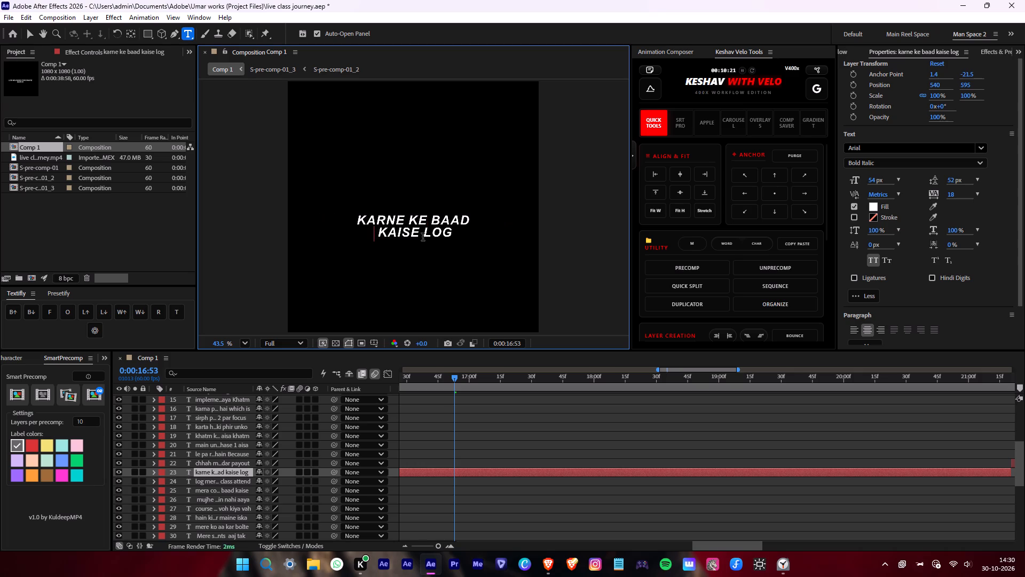
{"action": "left_click", "coordinate": [467, 474]}
Check the audio, split the "karne ke baad kaise log" caption at 0:00:16:46 and delete the part after that.
{"action": "scroll", "coordinate": [467, 474], "scroll_direction": "down", "scroll_amount": 6}
{"action": "left_click_drag", "start_coordinate": [453, 376], "coordinate": [439, 378]}
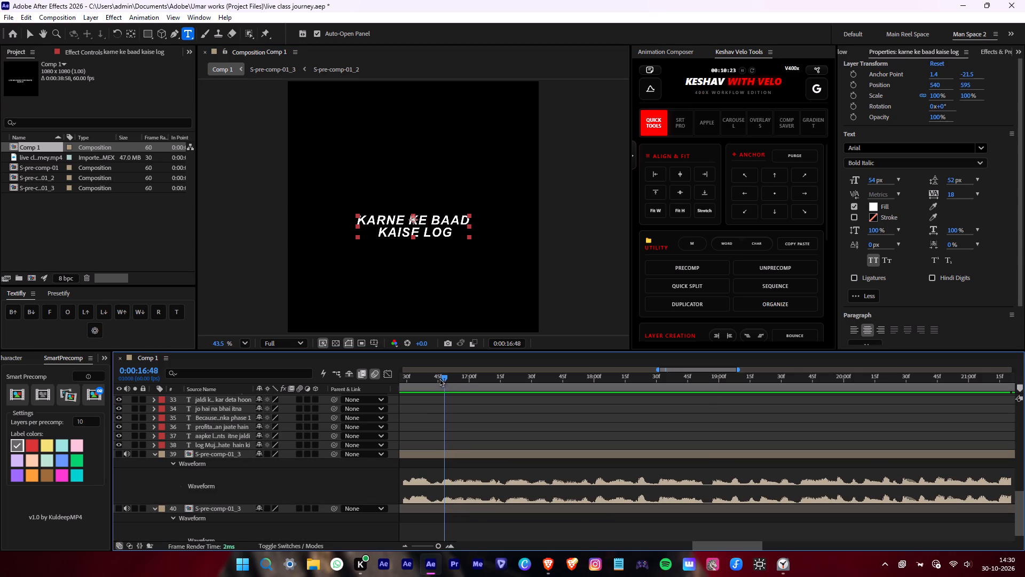
{"action": "left_click_drag", "start_coordinate": [439, 378], "coordinate": [439, 378]}
{"action": "key", "text": "space"}
{"action": "left_click", "coordinate": [439, 378]}
{"action": "scroll", "coordinate": [514, 441], "scroll_direction": "up", "scroll_amount": 2}
{"action": "key", "text": "alt+d"}
{"action": "scroll", "coordinate": [557, 434], "scroll_direction": "up", "scroll_amount": 2}
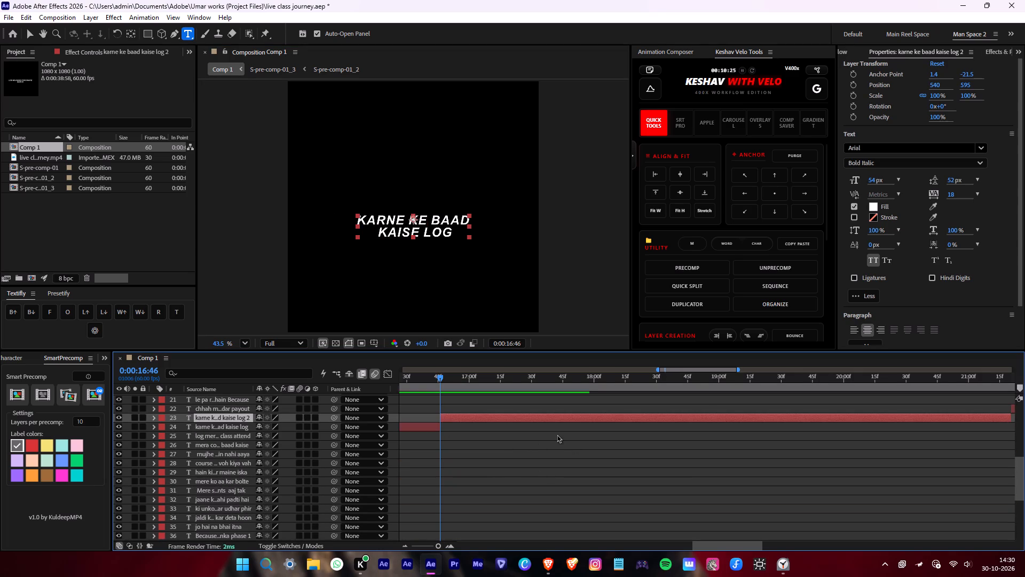
{"action": "key", "text": "Delete"}
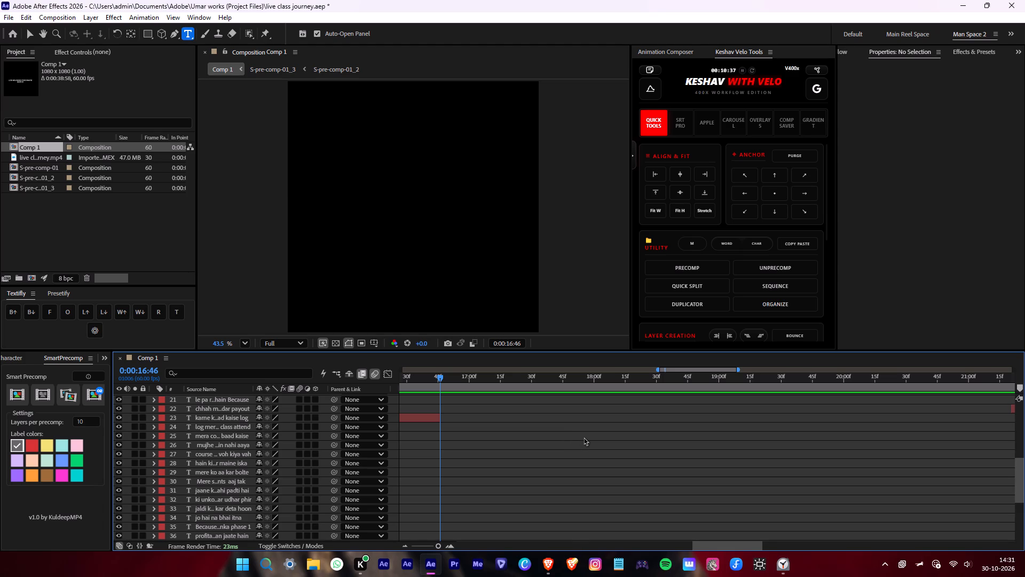
Extend the start of the "chhah mahine ke andar payout" caption layer back to 0:00:16:46.
{"action": "scroll", "coordinate": [642, 461], "scroll_direction": "down", "scroll_amount": 3, "text": "alt"}
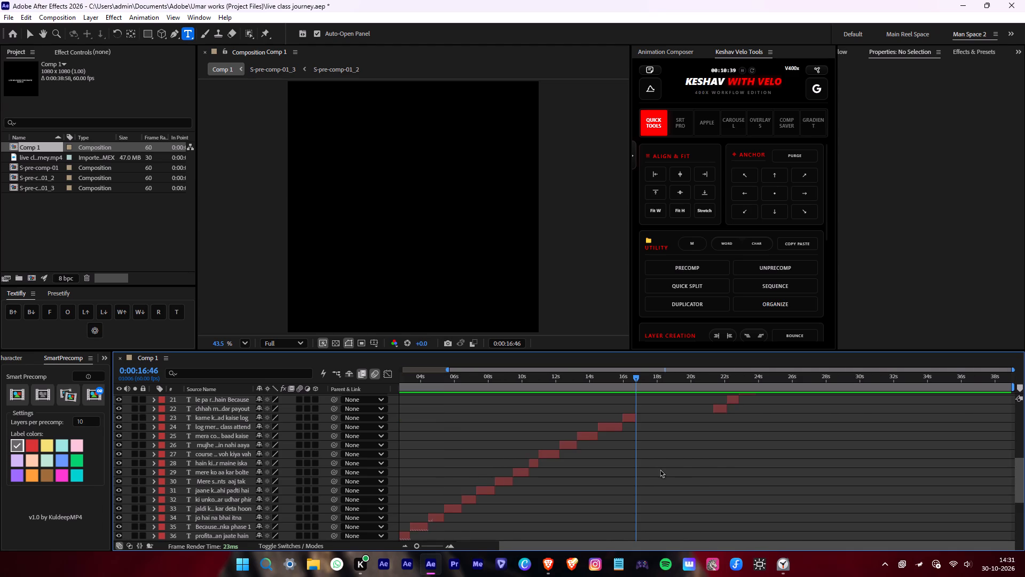
{"action": "scroll", "coordinate": [653, 460], "scroll_direction": "up", "scroll_amount": 2}
{"action": "scroll", "coordinate": [697, 461], "scroll_direction": "up", "scroll_amount": 1, "text": "alt"}
{"action": "left_click_drag", "start_coordinate": [729, 465], "coordinate": [579, 478]}
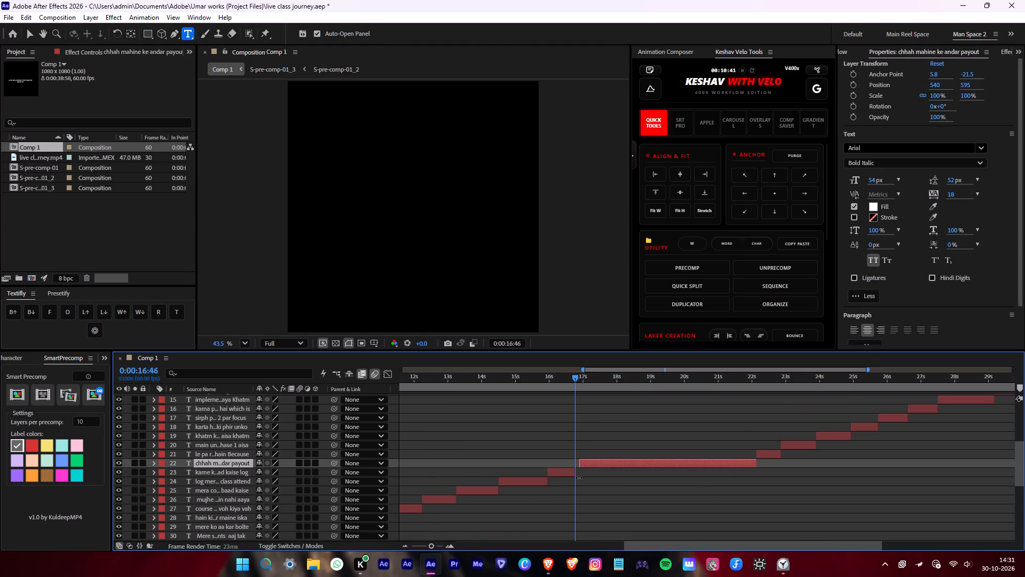
{"action": "left_click_drag", "start_coordinate": [579, 478], "coordinate": [574, 475]}
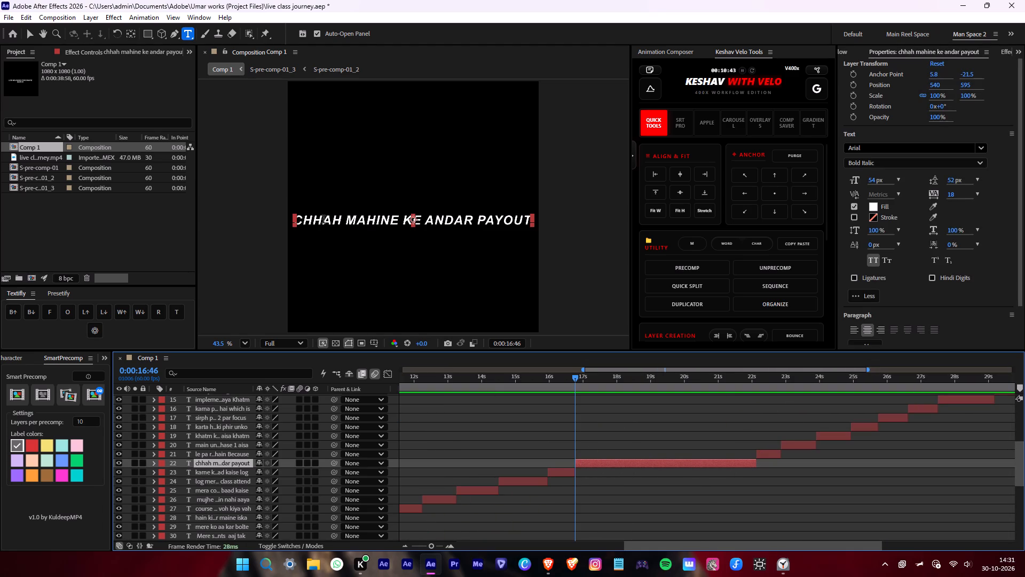
Replace "chhah" with "6" in the caption and break it into two lines before "andar".
{"action": "left_click_drag", "start_coordinate": [342, 215], "coordinate": [292, 223]}
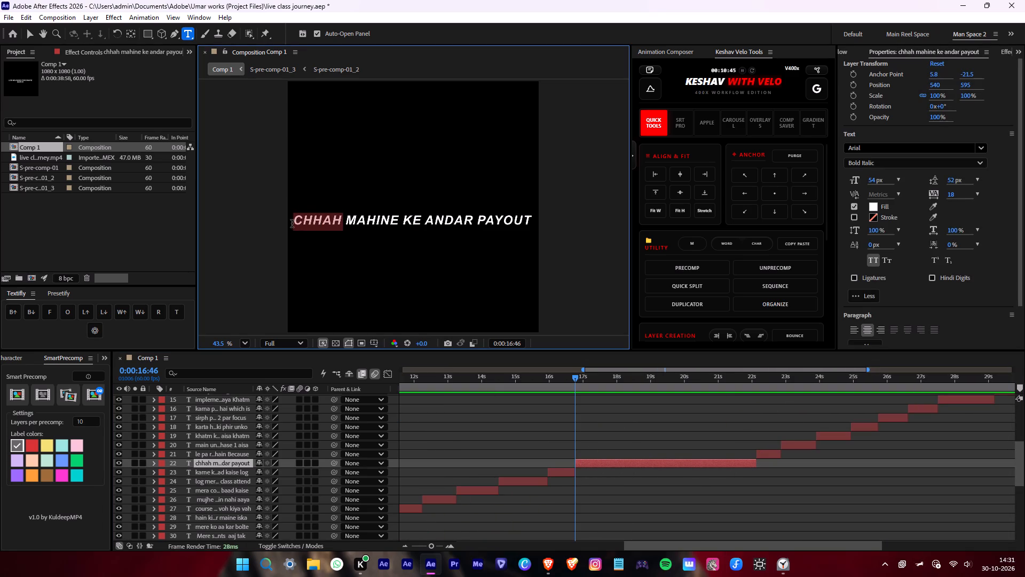
{"action": "key", "text": "6"}
{"action": "left_click", "coordinate": [405, 220]}
{"action": "key", "text": "Return"}
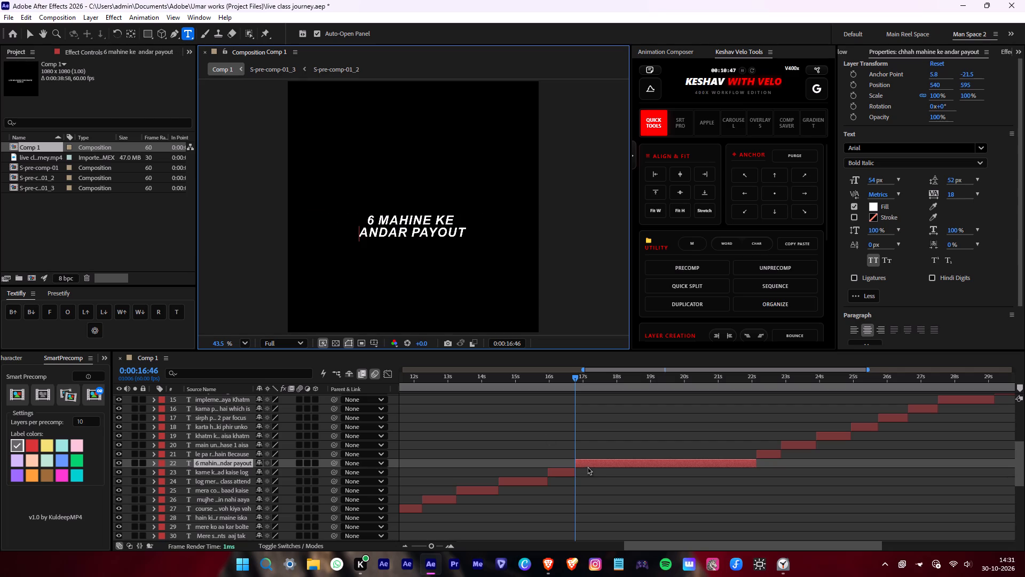
Play the "6 mahine ke andar payout" caption, split it at 0:00:17:55 and delete the part after that.
{"action": "left_click", "coordinate": [587, 462]}
{"action": "key", "text": "space"}
{"action": "scroll", "coordinate": [627, 447], "scroll_direction": "down", "scroll_amount": 6}
{"action": "scroll", "coordinate": [628, 449], "scroll_direction": "up", "scroll_amount": 1, "text": "alt"}
{"action": "key", "text": "space"}
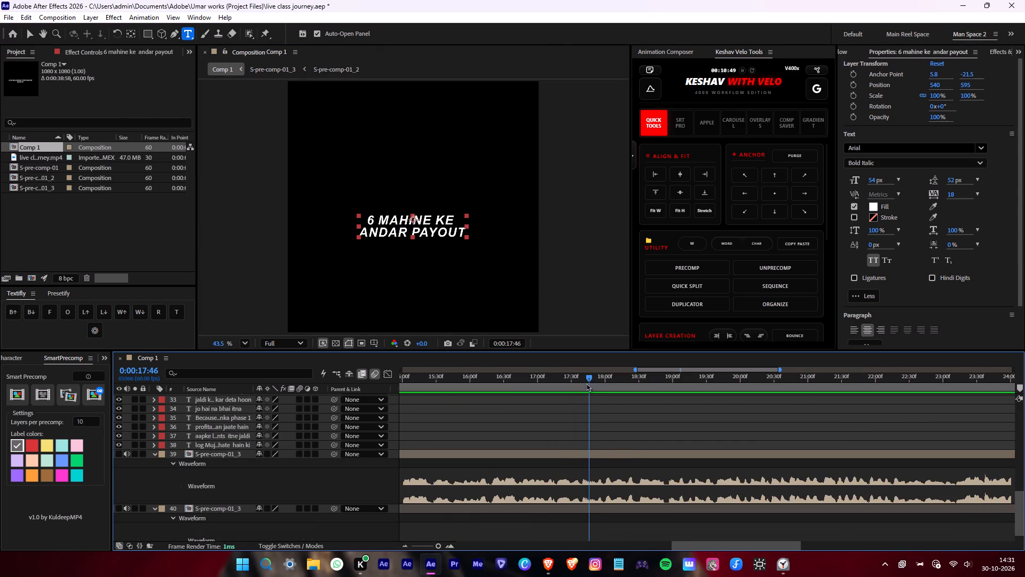
{"action": "left_click_drag", "start_coordinate": [588, 379], "coordinate": [599, 379]}
{"action": "key", "text": "space"}
{"action": "left_click", "coordinate": [599, 379]}
{"action": "scroll", "coordinate": [681, 424], "scroll_direction": "up", "scroll_amount": 5}
{"action": "key", "text": "alt+d"}
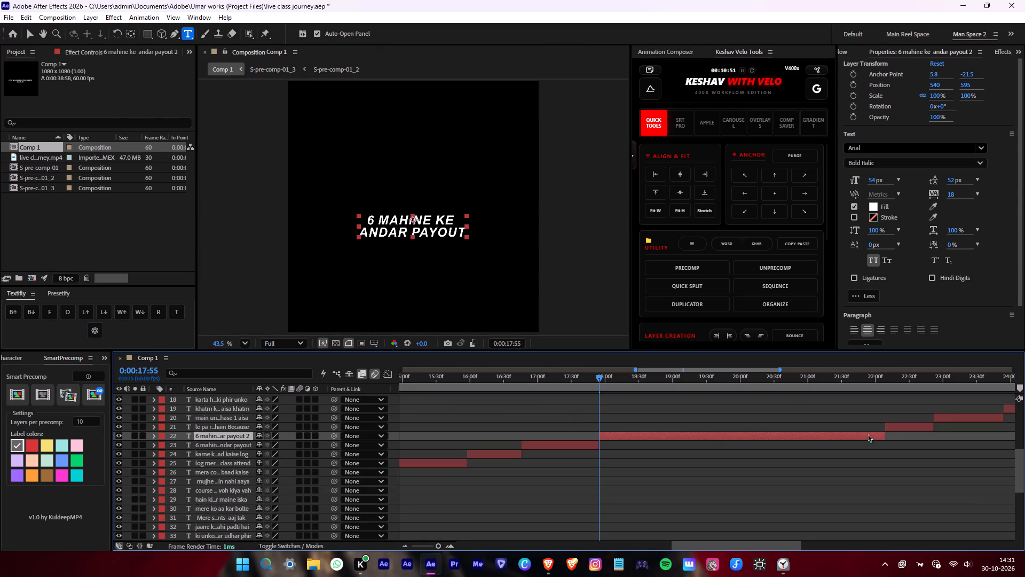
{"action": "key", "text": "Delete"}
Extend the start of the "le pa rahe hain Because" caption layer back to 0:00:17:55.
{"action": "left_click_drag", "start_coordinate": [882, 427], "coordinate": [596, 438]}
Move the words "le pa rahe hain" from the "Because" caption to the end of the "6 mahine ke andar payout" caption.
{"action": "left_click_drag", "start_coordinate": [439, 219], "coordinate": [403, 221]}
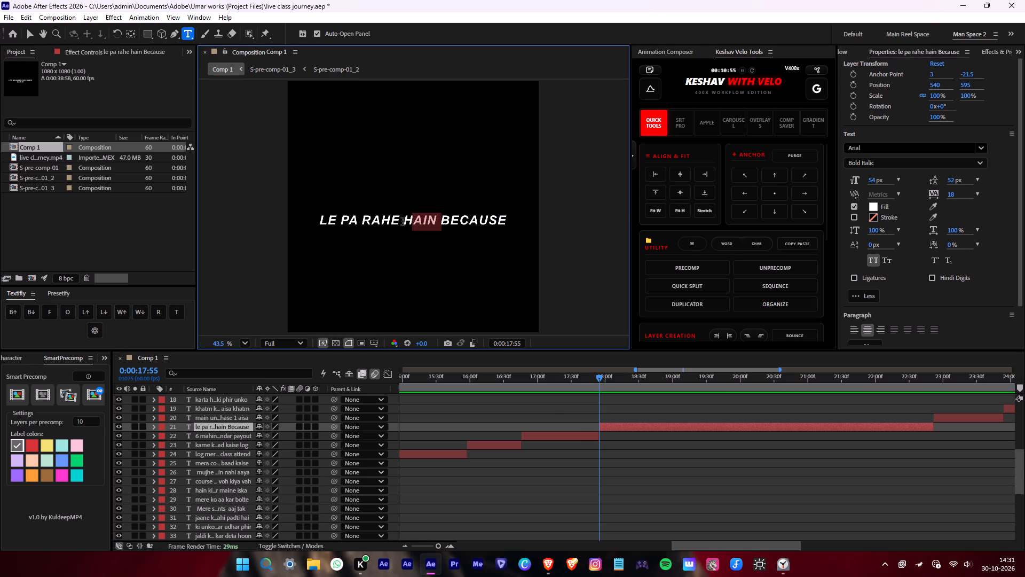
{"action": "left_click_drag", "start_coordinate": [403, 221], "coordinate": [330, 223]}
{"action": "left_click_drag", "start_coordinate": [316, 217], "coordinate": [436, 218]}
{"action": "key", "text": "ctrl+x"}
{"action": "left_click", "coordinate": [553, 384]}
{"action": "left_click", "coordinate": [560, 433]}
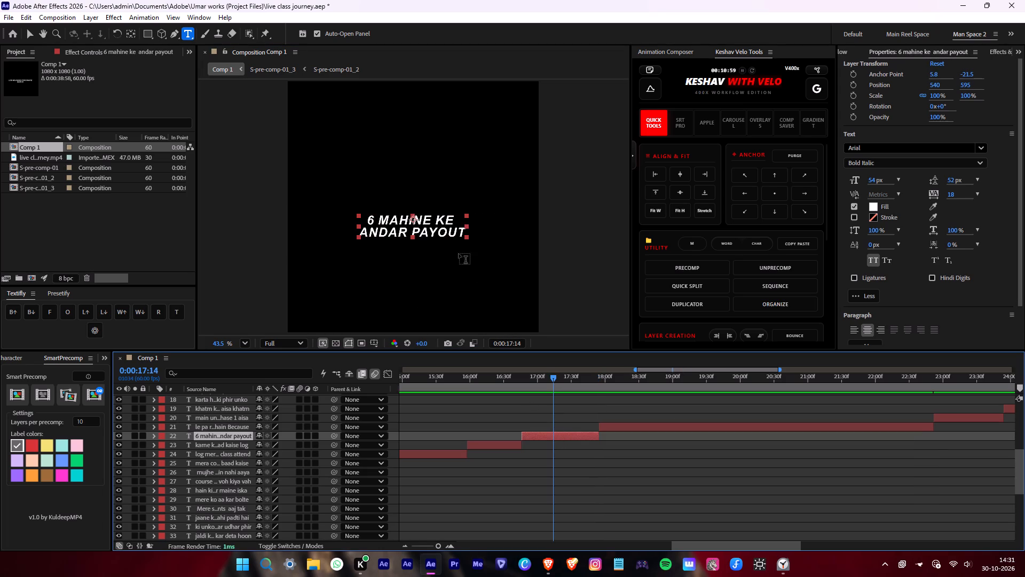
{"action": "left_click", "coordinate": [464, 232]}
{"action": "key", "text": "ctrl+space"}
{"action": "key", "text": "ctrl+v"}
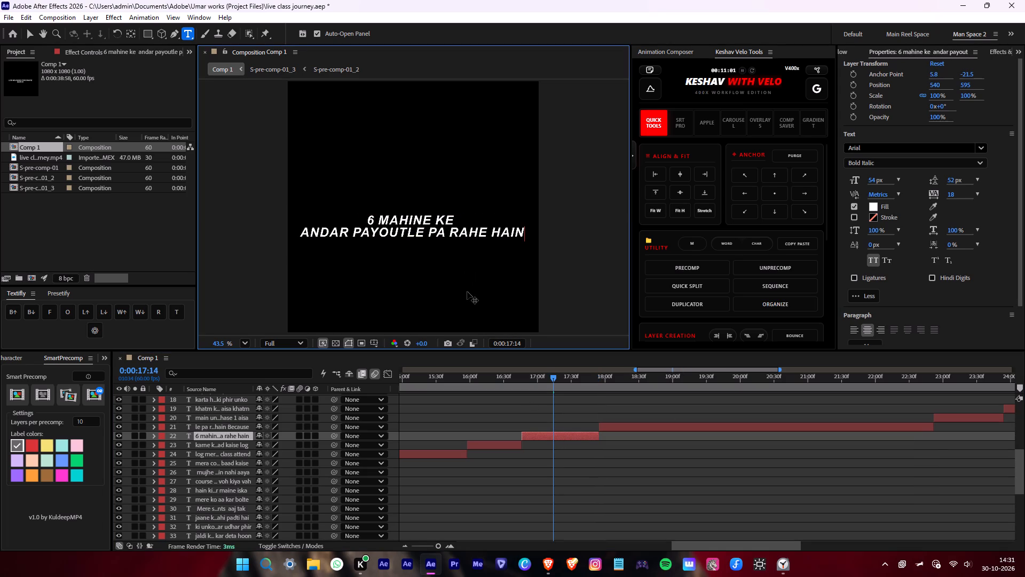
Shift the "6 mahine" caption's line break to before "payout" and add a space between "payout" and "le".
{"action": "left_click", "coordinate": [298, 233]}
{"action": "key", "text": "BackSpace"}
{"action": "key", "text": "space"}
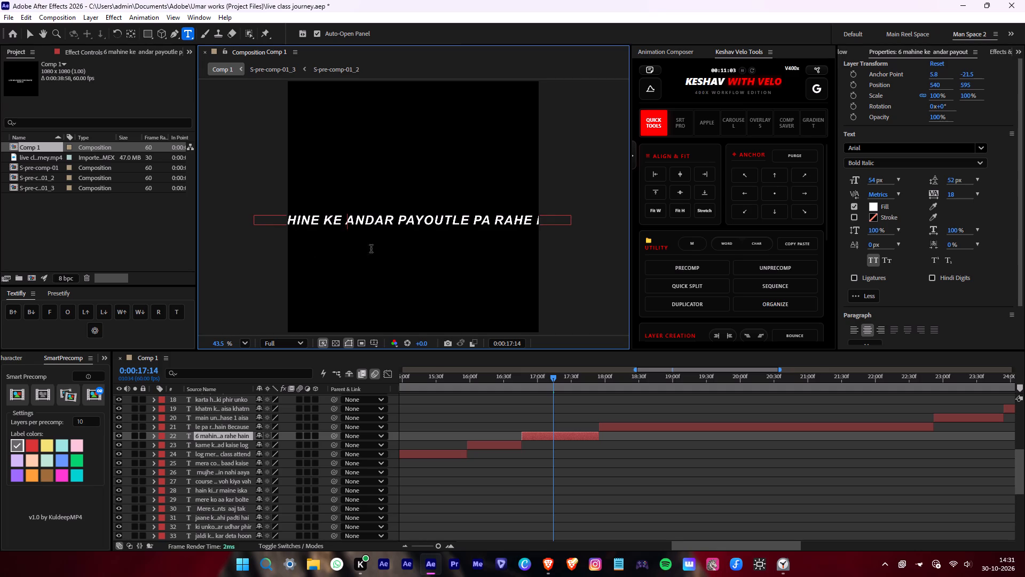
{"action": "left_click", "coordinate": [399, 219]}
{"action": "key", "text": "Return"}
{"action": "left_click", "coordinate": [387, 234]}
{"action": "key", "text": "space"}
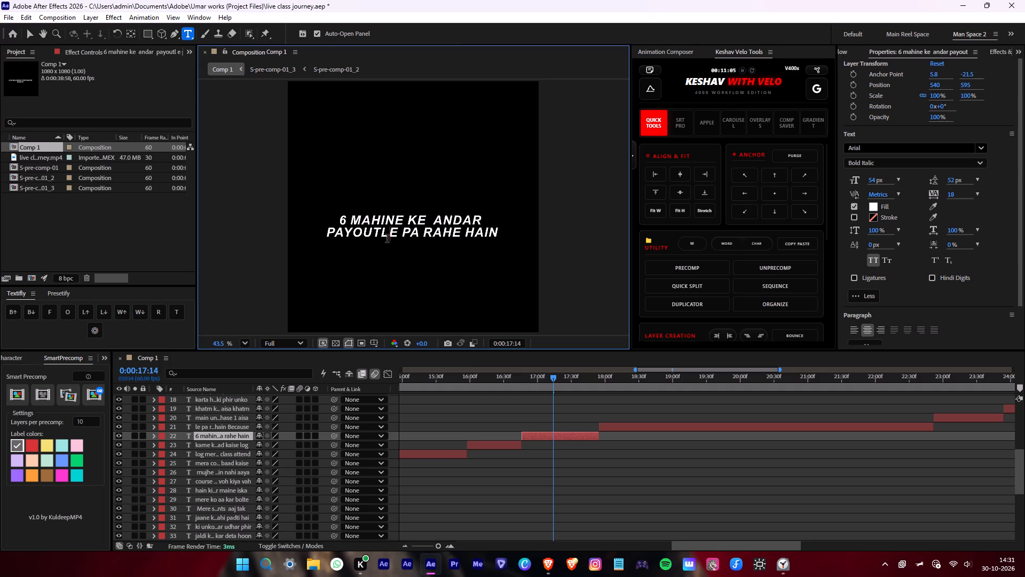
{"action": "key", "text": "BackSpace"}
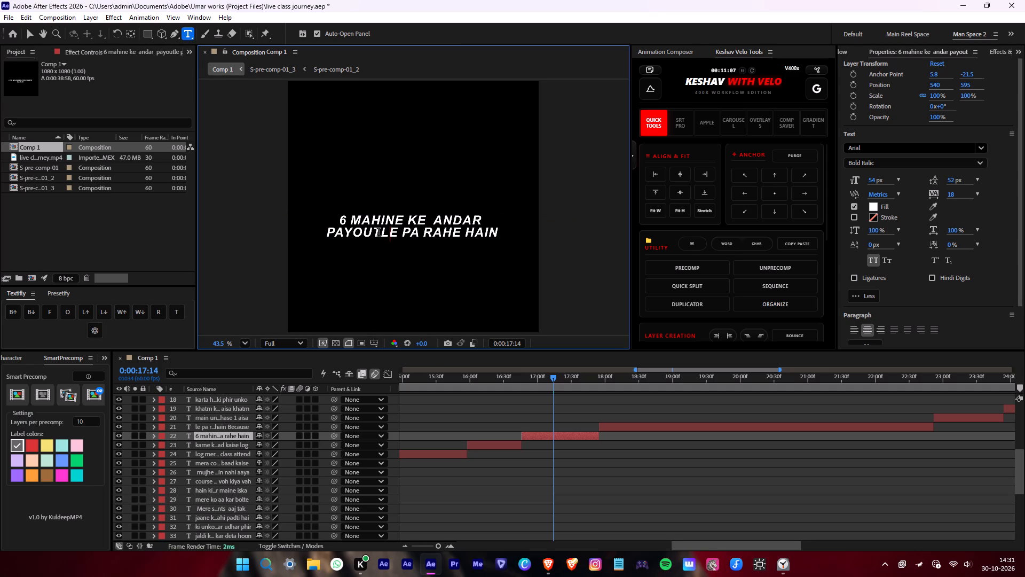
{"action": "left_click", "coordinate": [379, 232]}
{"action": "key", "text": "space"}
Play the remaining "Because" caption from its start and delete its layer.
{"action": "left_click", "coordinate": [614, 427]}
{"action": "key", "text": "i"}
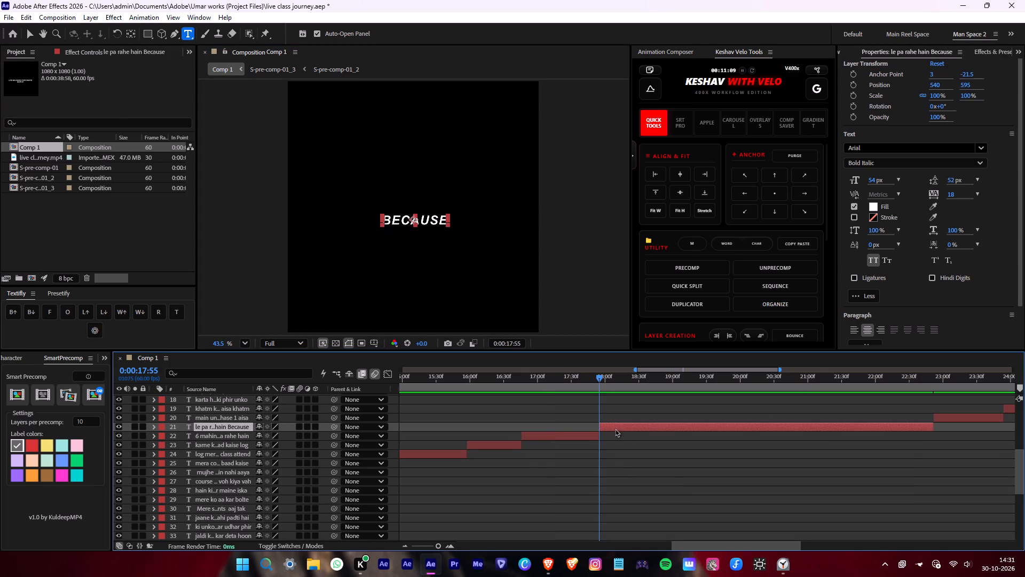
{"action": "key", "text": "space"}
{"action": "middle_click_drag", "start_coordinate": [656, 441], "coordinate": [625, 436]}
{"action": "key", "text": "space"}
{"action": "key", "text": "Delete"}
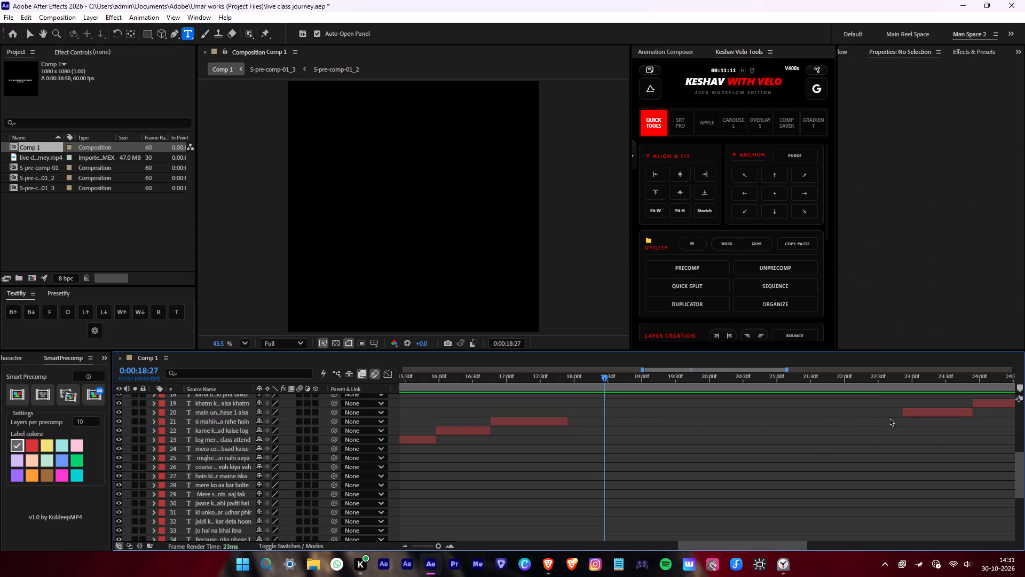
Extend the start of the "main unka phase 1 aisa" caption layer back to the end of the "6 mahine" caption at 0:00:17:55.
{"action": "left_click_drag", "start_coordinate": [903, 416], "coordinate": [569, 434]}
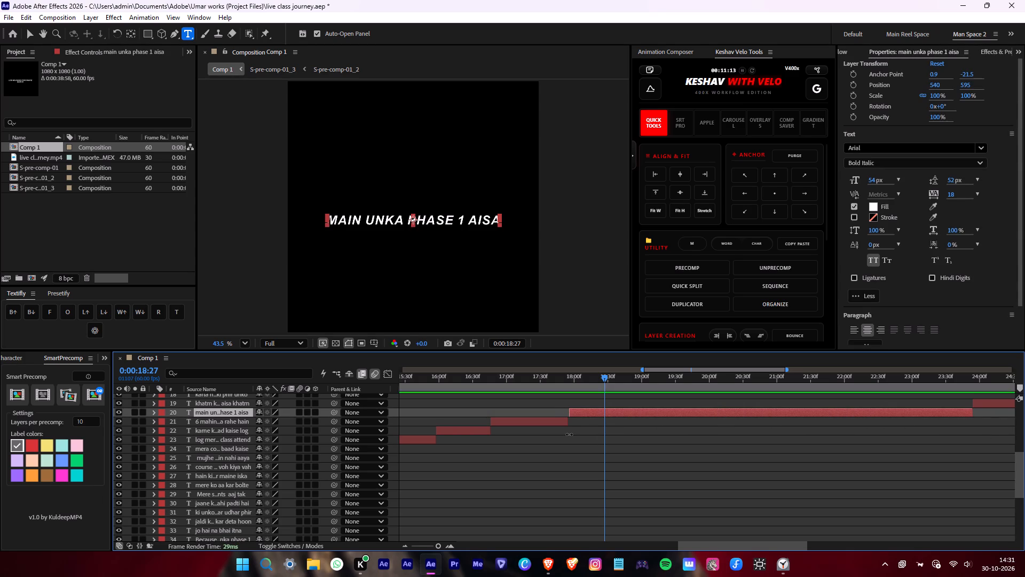
{"action": "left_click_drag", "start_coordinate": [569, 434], "coordinate": [569, 434]}
Insert "because" at the start of the "main unka phase 1 aisa" caption and break it into two lines before "phase".
{"action": "left_click", "coordinate": [329, 217]}
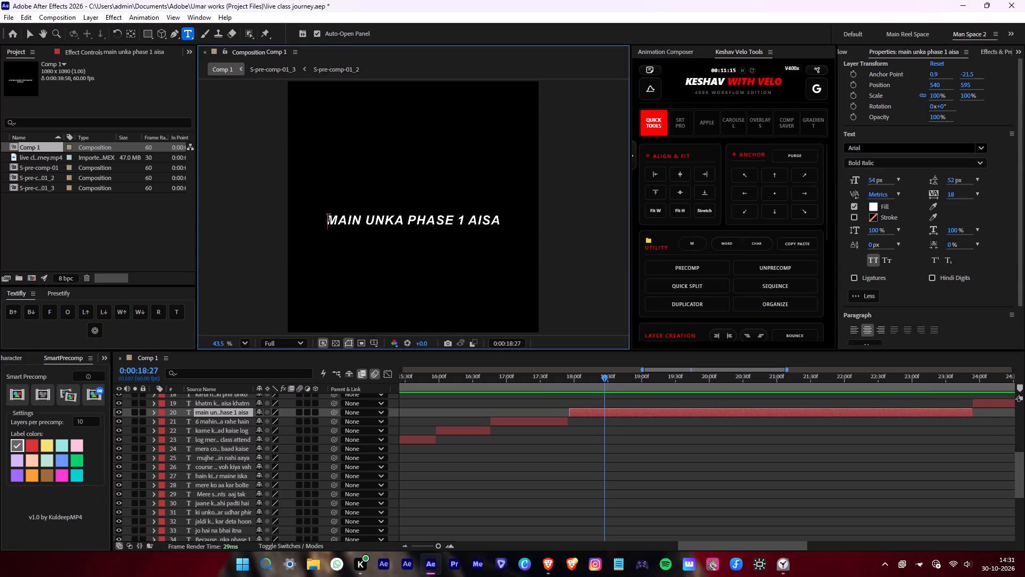
{"action": "type", "text": "because"}
{"action": "key", "text": "space"}
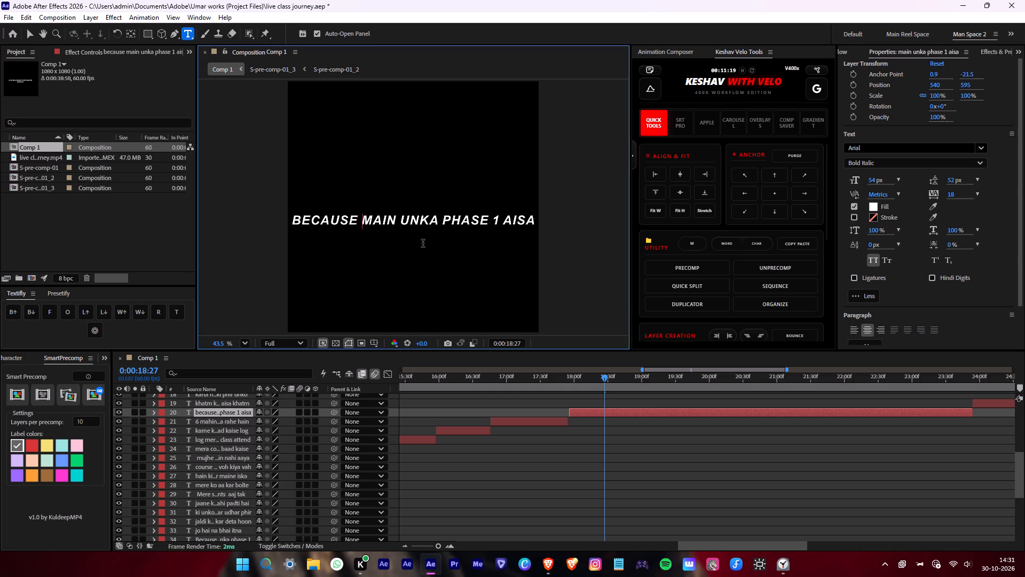
{"action": "left_click", "coordinate": [443, 223]}
{"action": "key", "text": "Return"}
Play the "because main unka phase 1 aisa" caption, split the S-pre-comp-01_3 audio layer at 0:00:18:53 and show the new part's waveform.
{"action": "left_click", "coordinate": [573, 412]}
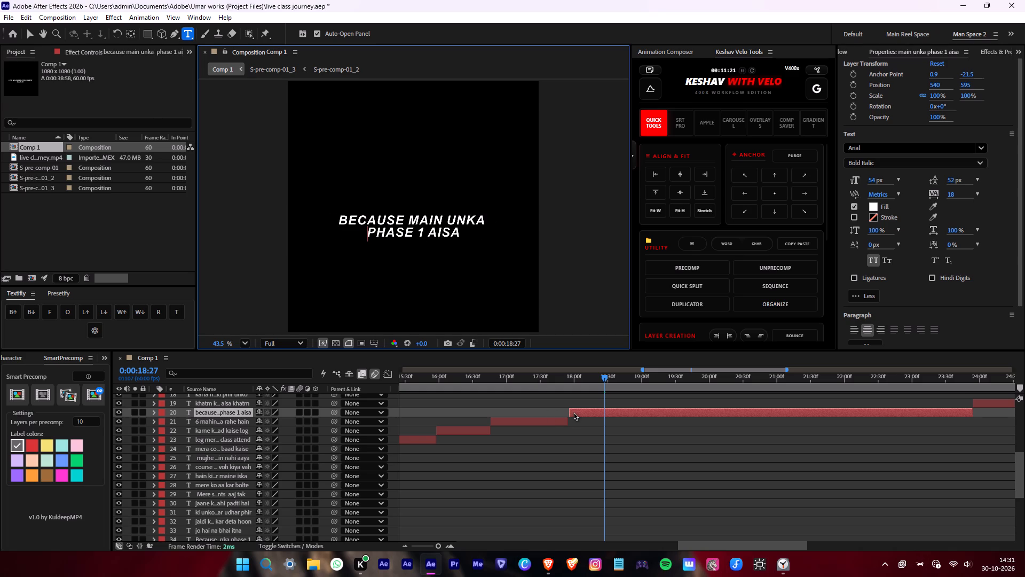
{"action": "key", "text": "i"}
{"action": "key", "text": "space"}
{"action": "scroll", "coordinate": [569, 412], "scroll_direction": "down", "scroll_amount": 8}
{"action": "key", "text": "space"}
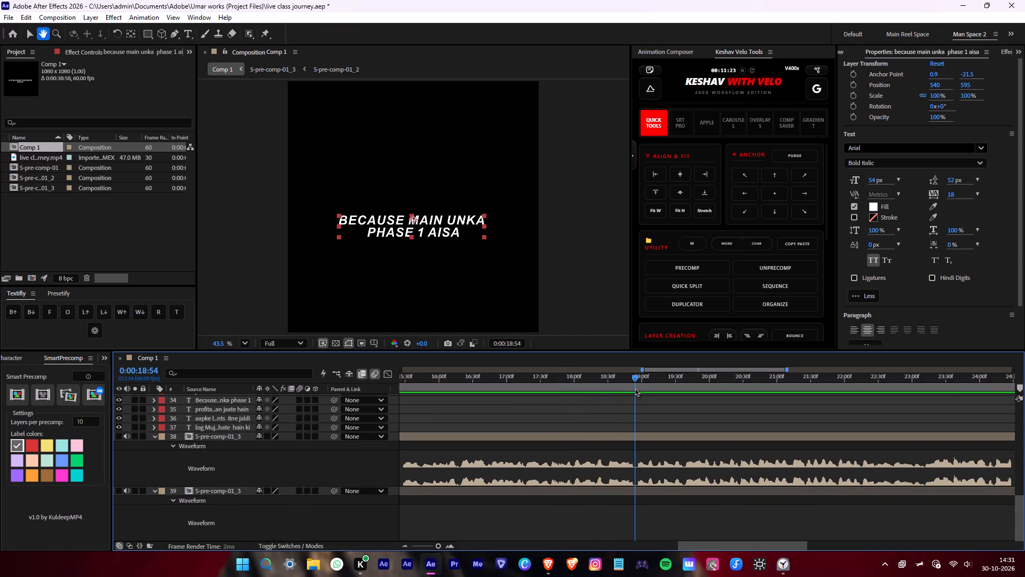
{"action": "left_click", "coordinate": [635, 387]}
{"action": "scroll", "coordinate": [635, 387], "scroll_direction": "up", "scroll_amount": 2, "text": "alt"}
{"action": "left_click", "coordinate": [633, 386]}
{"action": "left_click", "coordinate": [639, 437]}
{"action": "key", "text": "alt+d"}
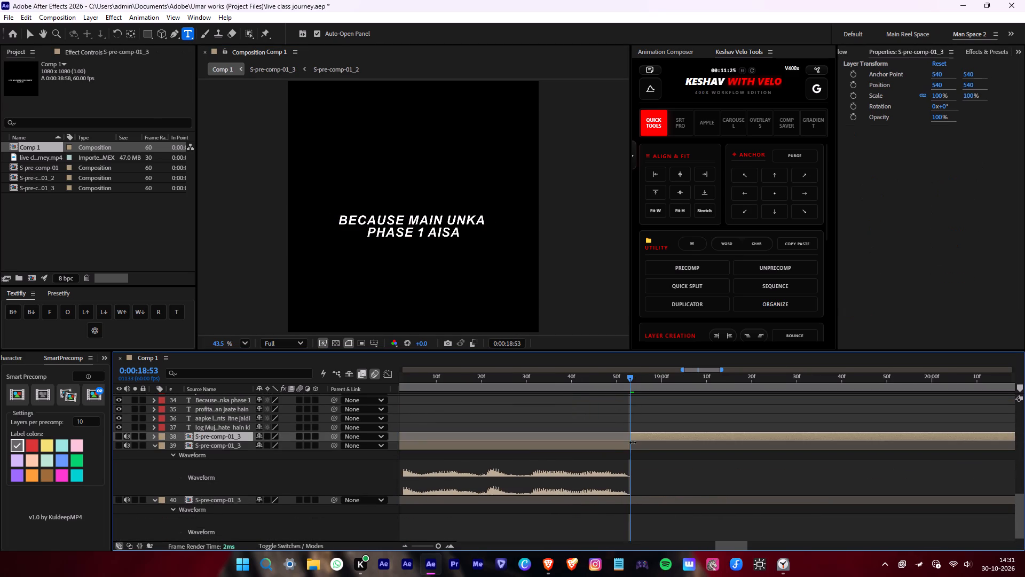
{"action": "type", "text": "ll"}
Trim about 4 frames off the start of the second audio part, slide it back to 0:00:18:53 and play the join.
{"action": "left_click_drag", "start_coordinate": [628, 436], "coordinate": [644, 435]}
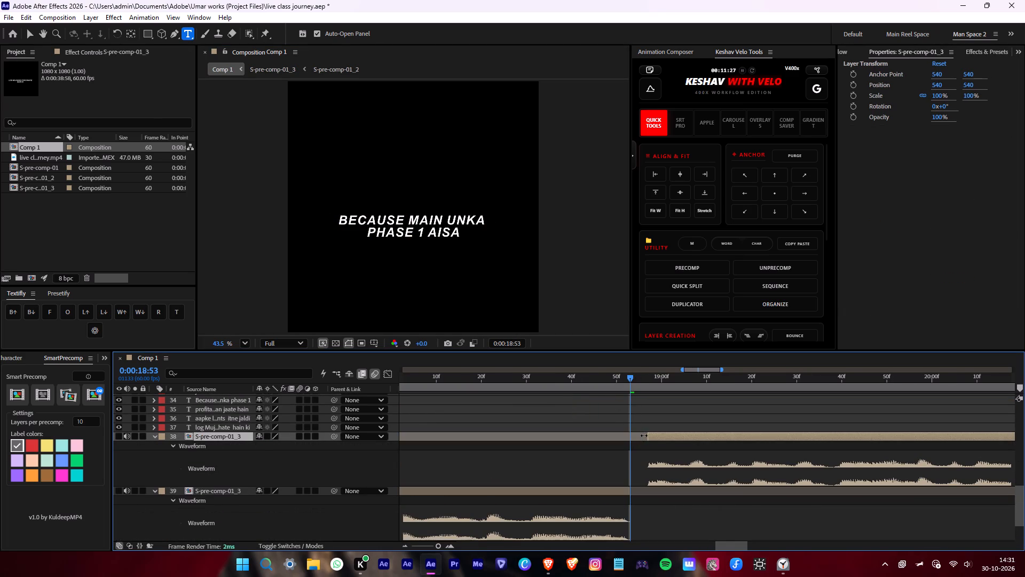
{"action": "left_click_drag", "start_coordinate": [658, 436], "coordinate": [642, 436]}
{"action": "key", "text": "space"}
{"action": "left_click", "coordinate": [626, 383]}
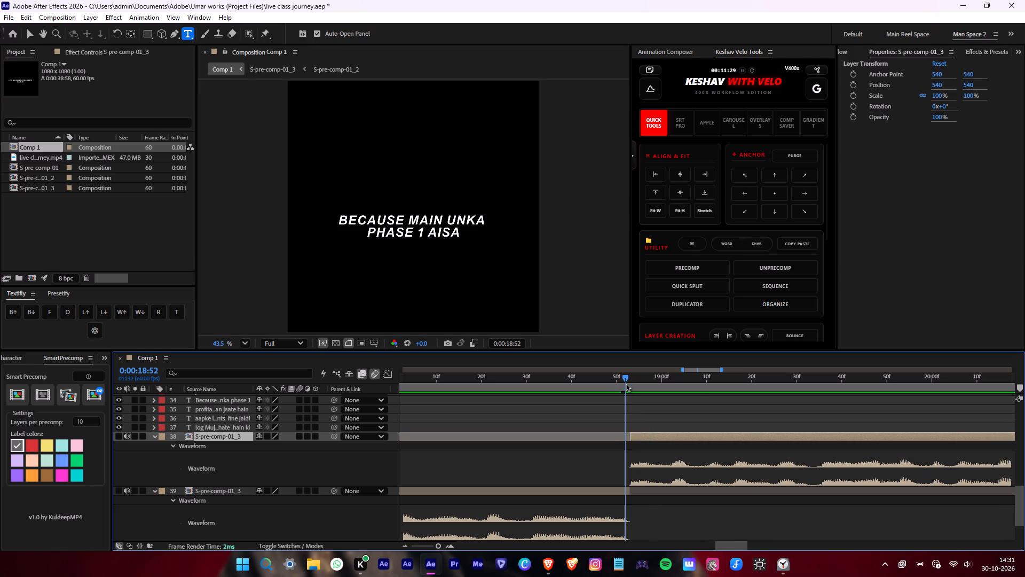
{"action": "left_click", "coordinate": [626, 383]}
Remove the word "aisa" from the end of the "because main unka phase 1 aisa" caption.
{"action": "scroll", "coordinate": [663, 404], "scroll_direction": "up", "scroll_amount": 6}
{"action": "left_click", "coordinate": [654, 436]}
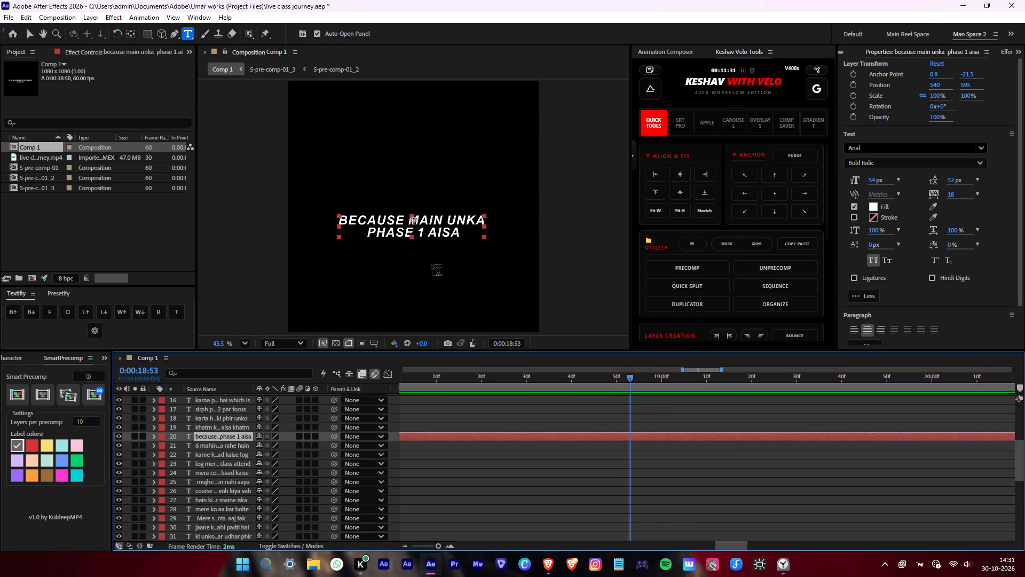
{"action": "left_click_drag", "start_coordinate": [425, 236], "coordinate": [470, 236]}
{"action": "key", "text": "BackSpace"}
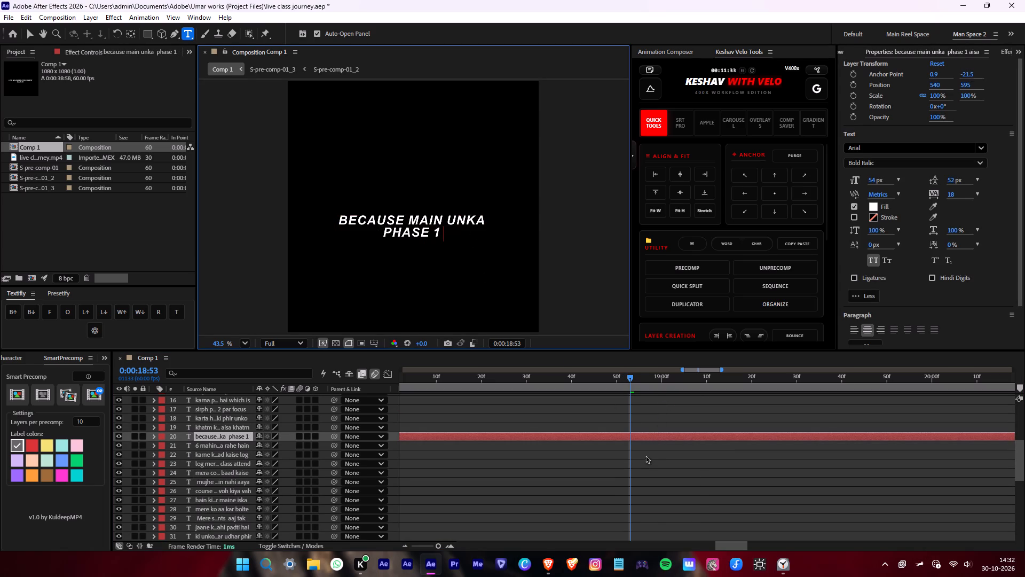
Split the "because main unka phase 1" caption at 0:00:18:53 and delete the part after that.
{"action": "left_click", "coordinate": [654, 438]}
{"action": "key", "text": "alt+d"}
{"action": "key", "text": "Delete"}
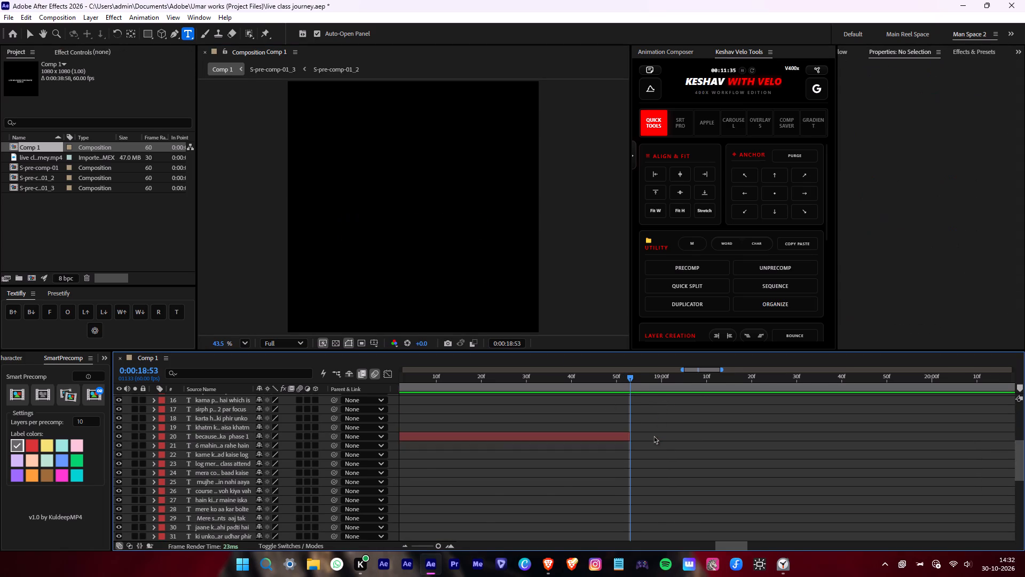
Collapse the waveform of the earlier S-pre-comp-01_3 audio part that ends at 0:00:18:53.
{"action": "scroll", "coordinate": [653, 437], "scroll_direction": "down", "scroll_amount": 12}
{"action": "scroll", "coordinate": [669, 463], "scroll_direction": "up", "scroll_amount": 6}
{"action": "scroll", "coordinate": [669, 463], "scroll_direction": "down", "scroll_amount": 6}
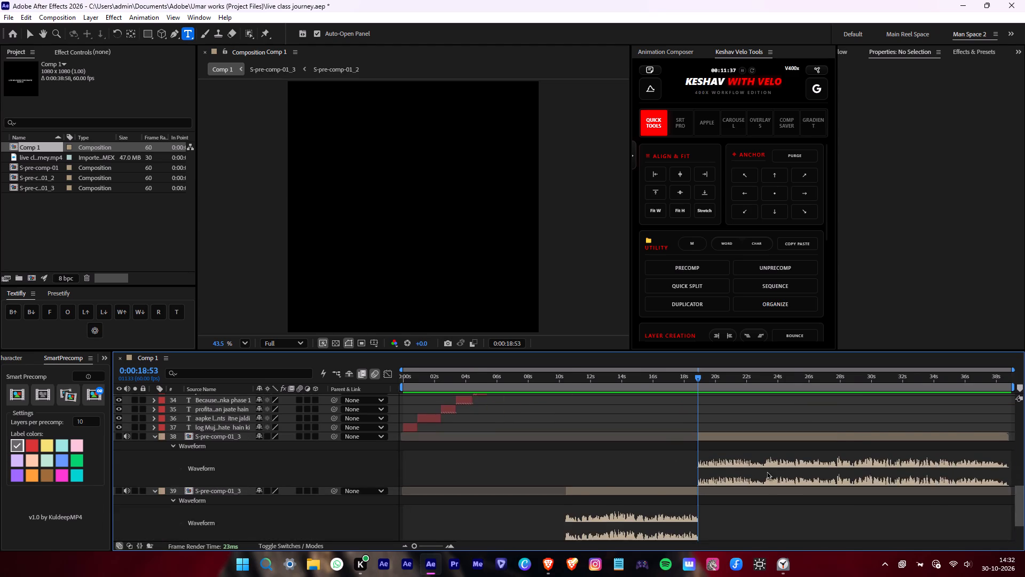
{"action": "scroll", "coordinate": [767, 473], "scroll_direction": "down", "scroll_amount": 2}
{"action": "left_click", "coordinate": [156, 488]}
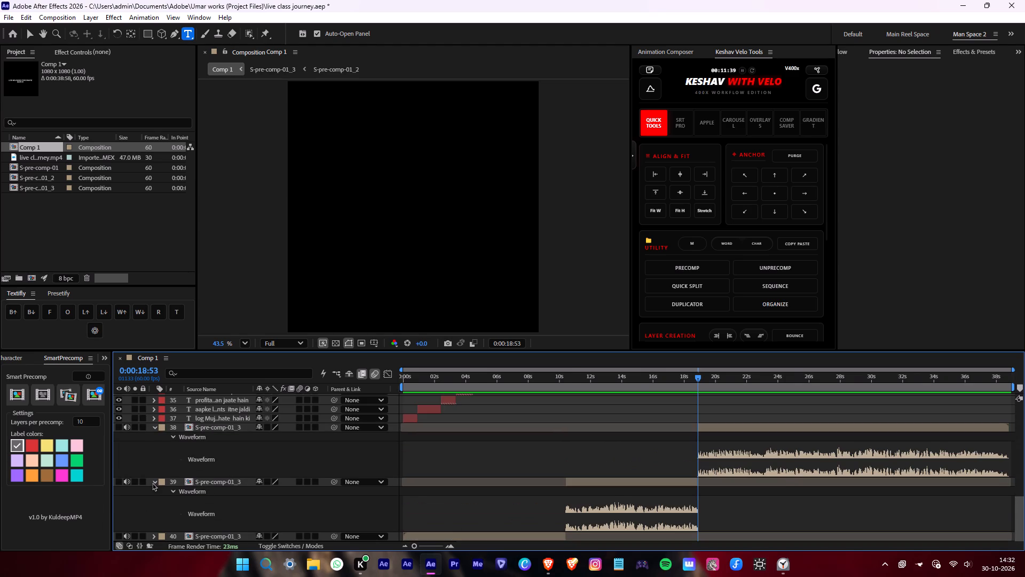
{"action": "left_click", "coordinate": [152, 479]}
Extend the start of the "khatm karta hoon aisa khatm" caption layer back to 0:00:18:53.
{"action": "scroll", "coordinate": [755, 493], "scroll_direction": "down", "scroll_amount": 5, "text": "alt"}
{"action": "scroll", "coordinate": [756, 491], "scroll_direction": "up", "scroll_amount": 7}
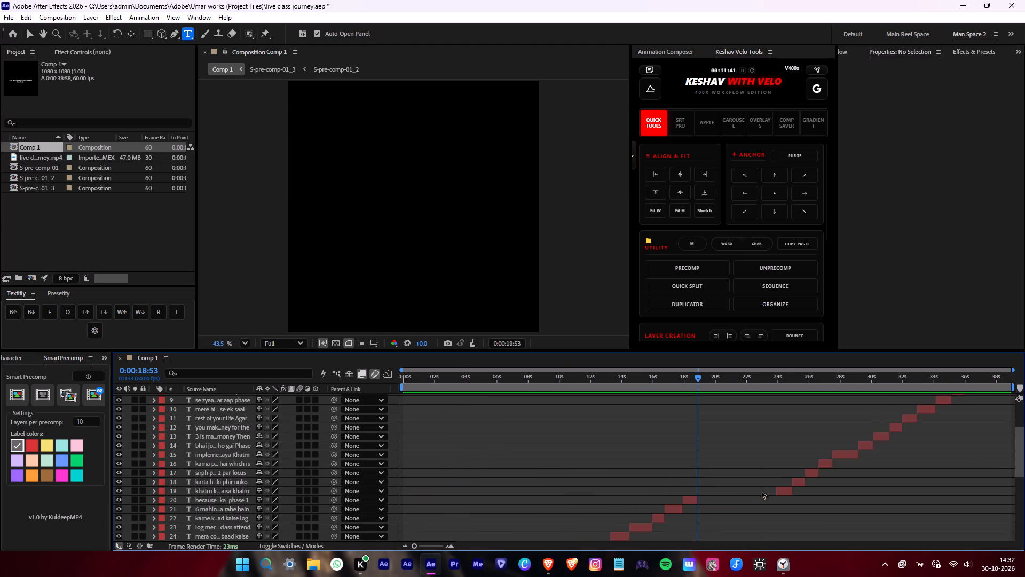
{"action": "scroll", "coordinate": [743, 487], "scroll_direction": "up", "scroll_amount": 1, "text": "alt"}
{"action": "left_click_drag", "start_coordinate": [809, 493], "coordinate": [653, 505]}
{"action": "scroll", "coordinate": [653, 502], "scroll_direction": "up", "scroll_amount": 3, "text": "alt"}
{"action": "left_click_drag", "start_coordinate": [658, 491], "coordinate": [651, 491]}
Play the "khatm karta hoon aisa khatm" caption, insert "aisa" at its start and break the line after "hoon".
{"action": "key", "text": "space"}
{"action": "middle_click_drag", "start_coordinate": [736, 454], "coordinate": [530, 445]}
{"action": "scroll", "coordinate": [530, 445], "scroll_direction": "down", "scroll_amount": 2, "text": "alt"}
{"action": "key", "text": "space"}
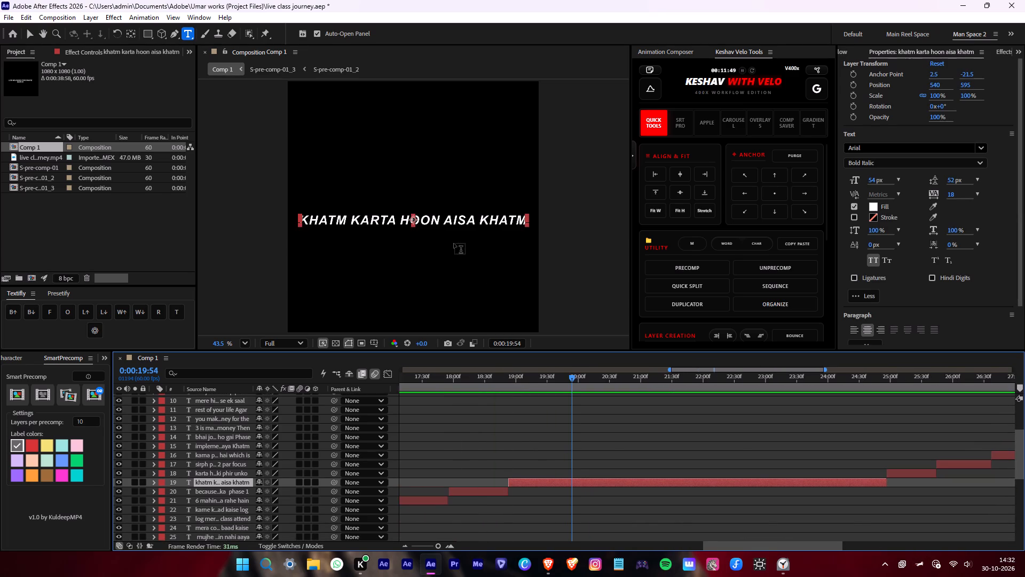
{"action": "left_click", "coordinate": [301, 224]}
{"action": "type", "text": "aisa"}
{"action": "key", "text": "space"}
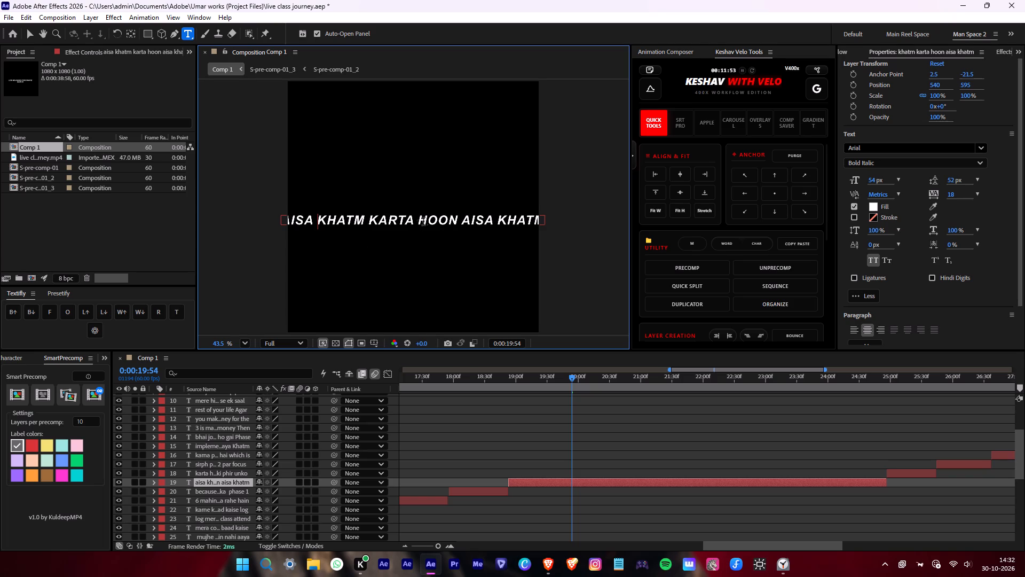
{"action": "left_click", "coordinate": [461, 222]}
{"action": "key", "text": "Return"}
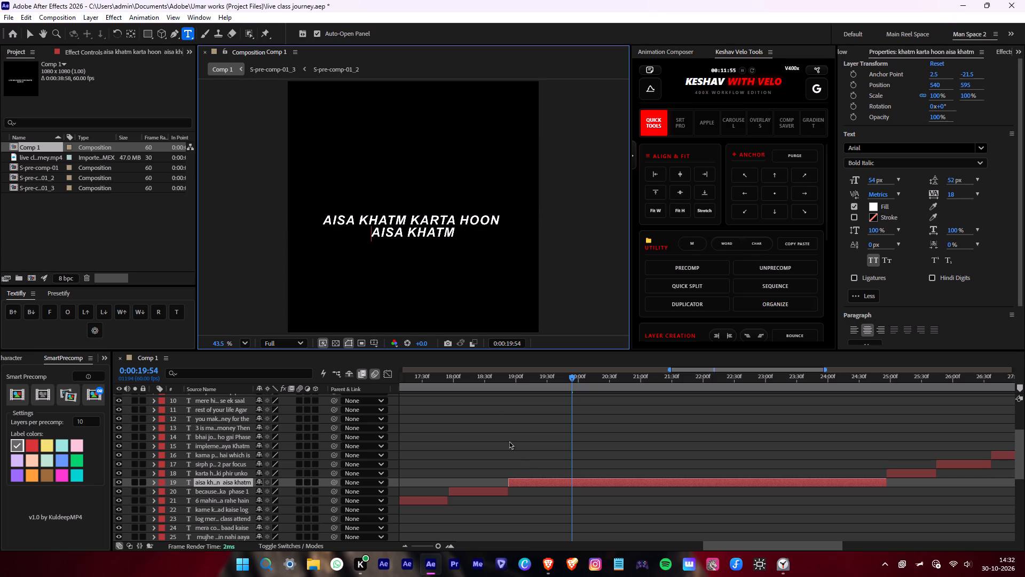
Play the "aisa khatm karta hoon aisa khatm" caption and add "karta hun" to the end of its second line.
{"action": "left_click", "coordinate": [532, 481]}
{"action": "key", "text": "i"}
{"action": "key", "text": "space"}
{"action": "scroll", "coordinate": [611, 438], "scroll_direction": "down", "scroll_amount": 8}
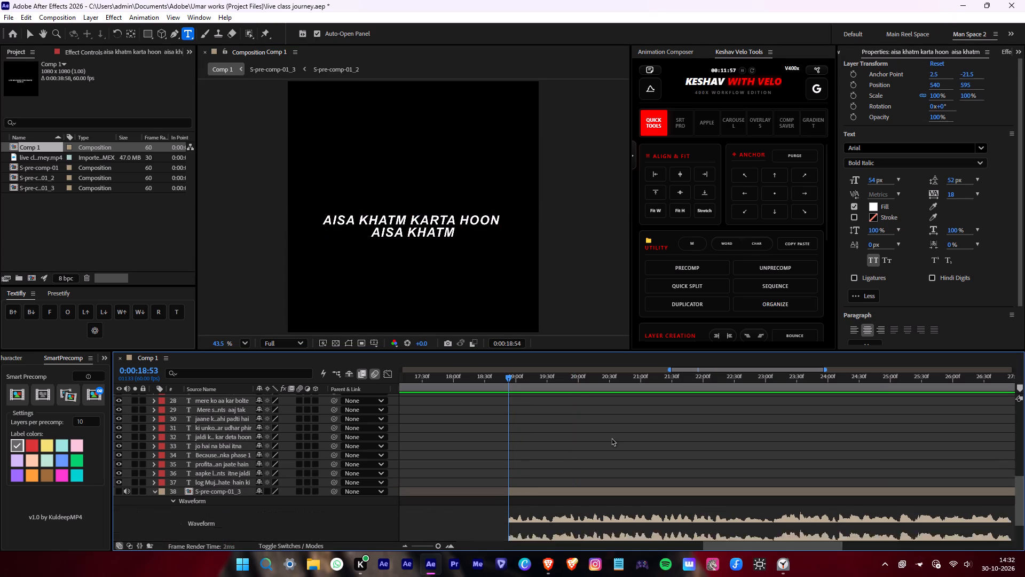
{"action": "key", "text": "space"}
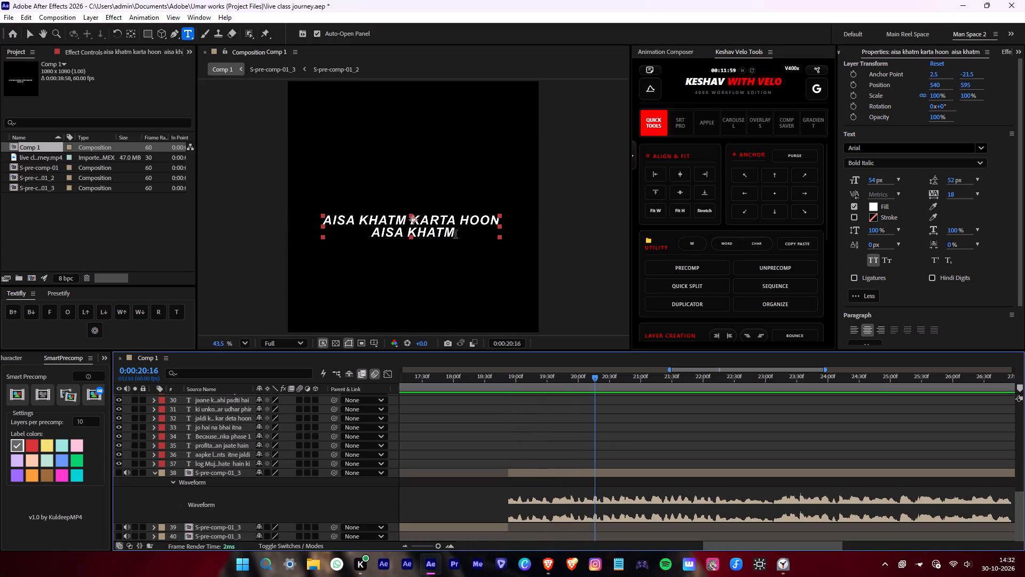
{"action": "left_click", "coordinate": [453, 232]}
{"action": "key", "text": "space"}
{"action": "type", "text": "karta h"}
{"action": "type", "text": "uun"}
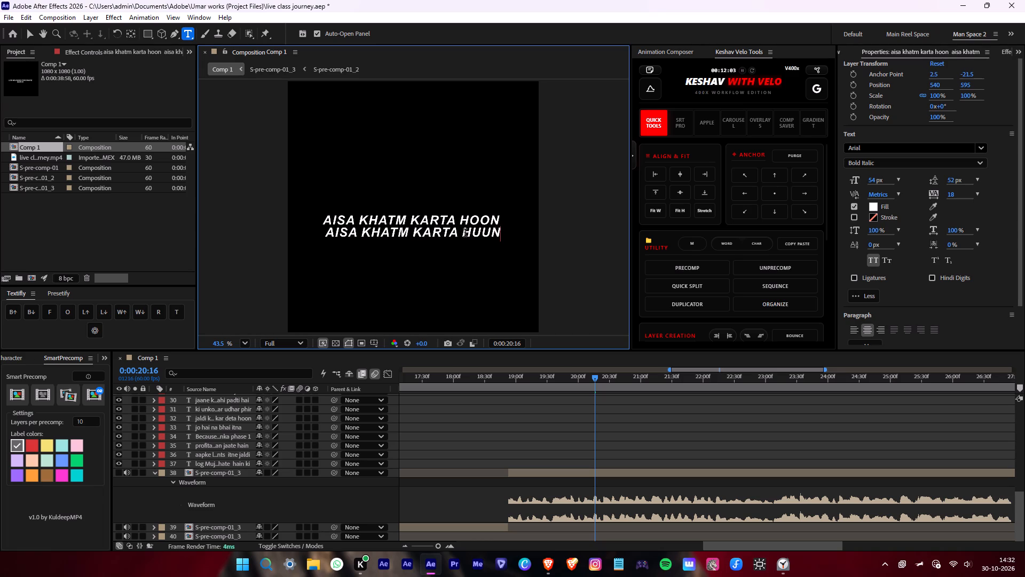
{"action": "key", "text": "BackSpace"}
{"action": "key", "text": "BackSpace"}
{"action": "key", "text": "n"}
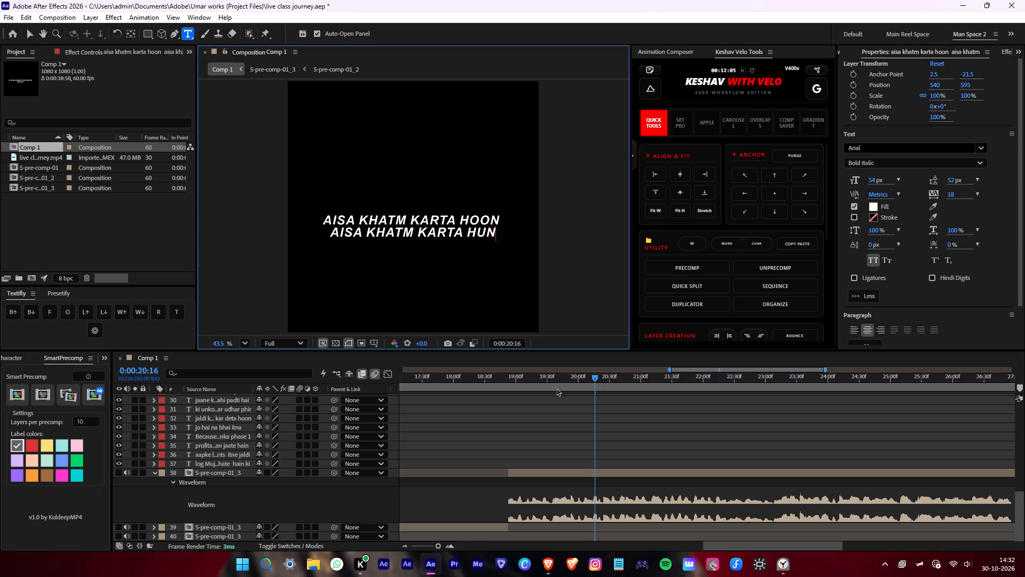
Play the repeated phrase, split the S-pre-comp-01_3 audio at 0:00:19:32 and delete the part between 0:00:18:53 and the split.
{"action": "left_click", "coordinate": [562, 387]}
{"action": "key", "text": "i"}
{"action": "key", "text": "space"}
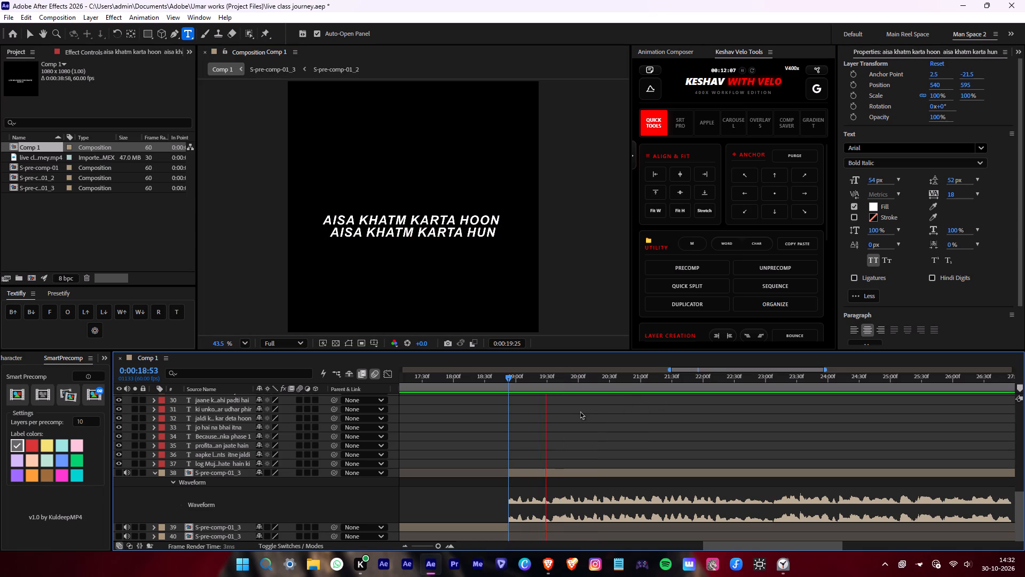
{"action": "key", "text": "space"}
{"action": "left_click_drag", "start_coordinate": [573, 379], "coordinate": [493, 392]}
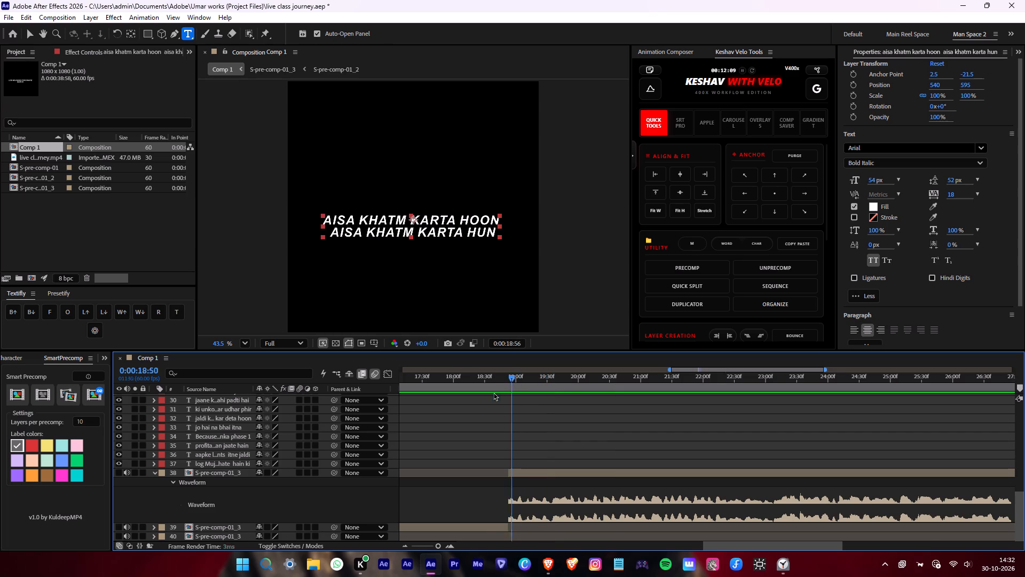
{"action": "left_click_drag", "start_coordinate": [493, 392], "coordinate": [492, 392]}
{"action": "key", "text": "space"}
{"action": "key", "text": "space"}
{"action": "left_click", "coordinate": [550, 387]}
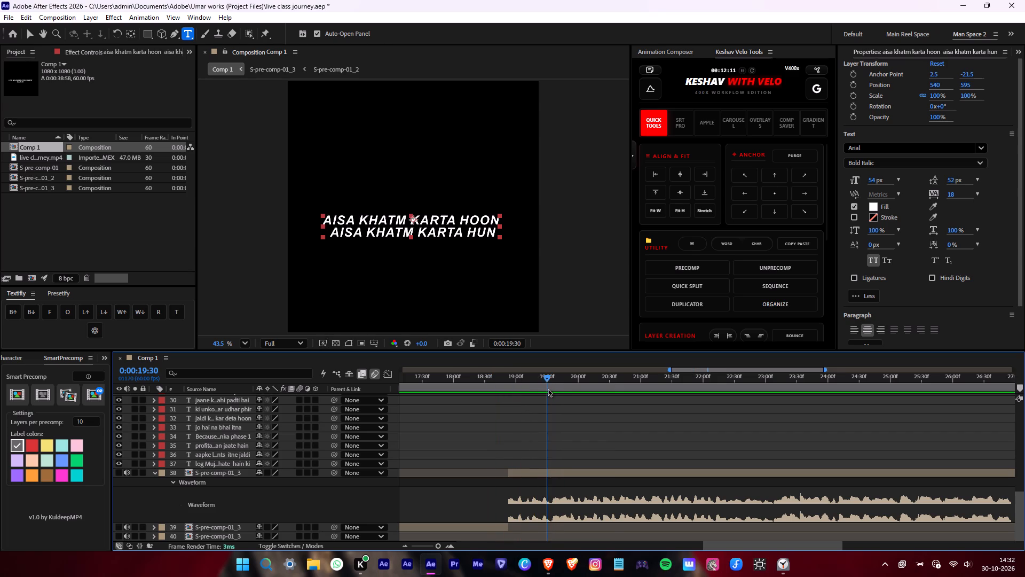
{"action": "left_click", "coordinate": [564, 470]}
{"action": "key", "text": "alt+d"}
{"action": "left_click", "coordinate": [542, 487]}
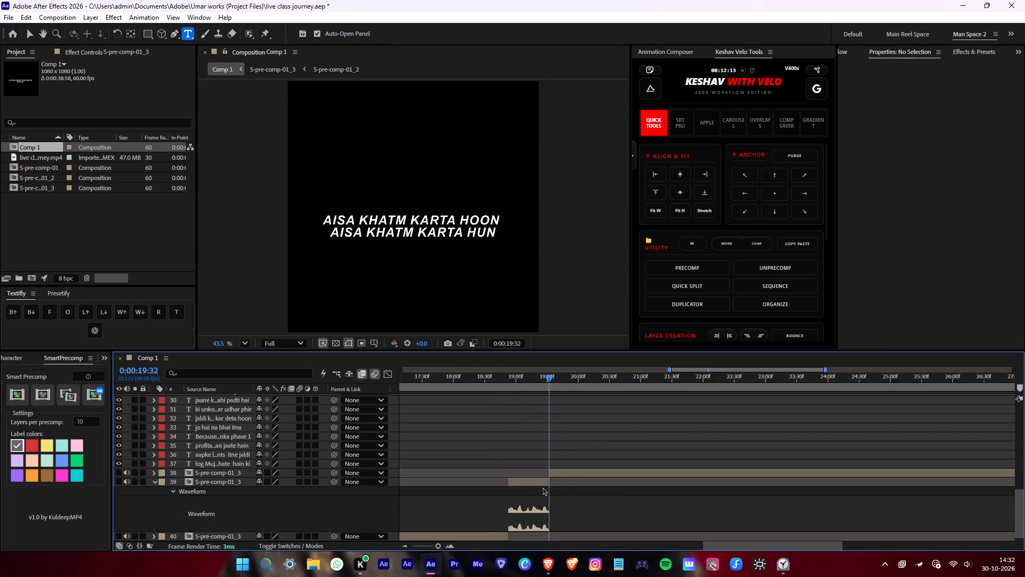
{"action": "left_click", "coordinate": [543, 484]}
{"action": "key", "text": "Delete"}
Slide the remaining S-pre-comp-01_3 audio part back so it starts at 0:00:18:53, directly after the previous part.
{"action": "left_click", "coordinate": [567, 473]}
{"action": "left_click_drag", "start_coordinate": [559, 516], "coordinate": [537, 520]}
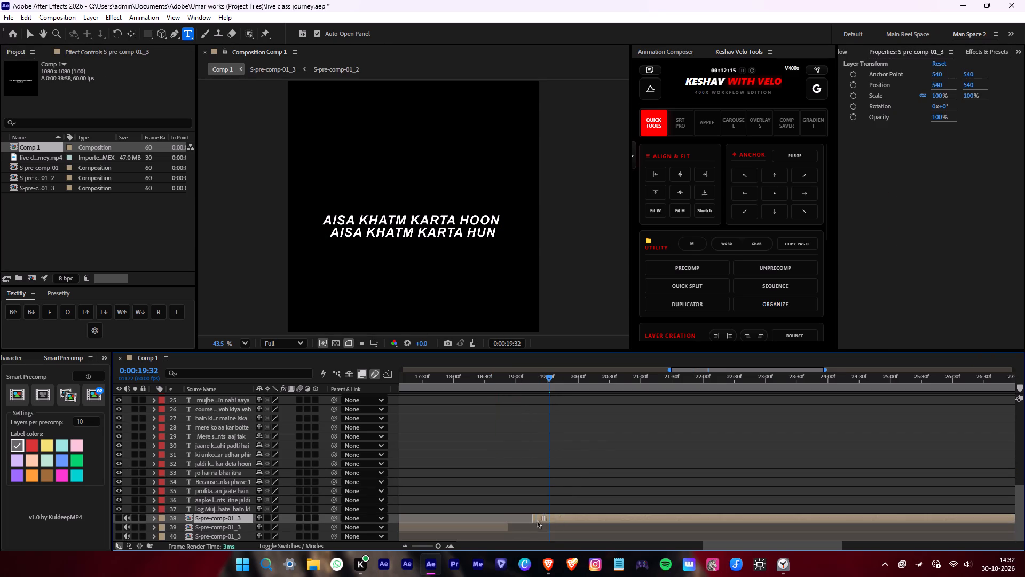
{"action": "left_click_drag", "start_coordinate": [537, 520], "coordinate": [518, 524]}
{"action": "scroll", "coordinate": [507, 521], "scroll_direction": "up", "scroll_amount": 3, "text": "alt"}
{"action": "left_click_drag", "start_coordinate": [521, 519], "coordinate": [528, 520]}
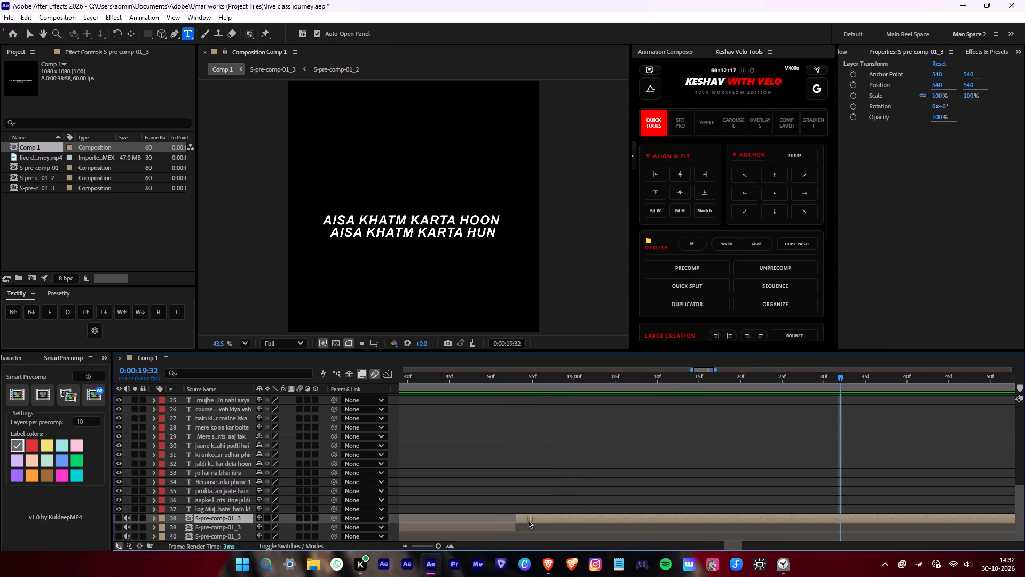
{"action": "left_click_drag", "start_coordinate": [528, 520], "coordinate": [530, 520]}
Delete the first line "aisa khatm karta hoon" from the caption that starts at 0:00:18:53.
{"action": "key", "text": "i"}
{"action": "scroll", "coordinate": [533, 509], "scroll_direction": "up", "scroll_amount": 7}
{"action": "scroll", "coordinate": [538, 501], "scroll_direction": "down", "scroll_amount": 3, "text": "alt"}
{"action": "scroll", "coordinate": [571, 510], "scroll_direction": "down", "scroll_amount": 4}
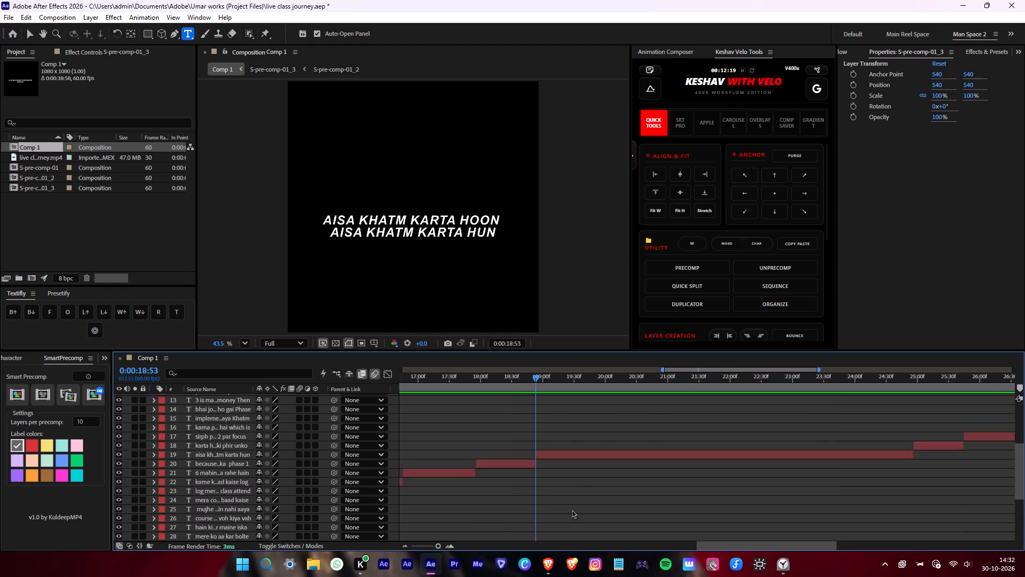
{"action": "left_click", "coordinate": [584, 426]}
{"action": "triple_click", "coordinate": [468, 214]}
{"action": "left_click", "coordinate": [468, 214]}
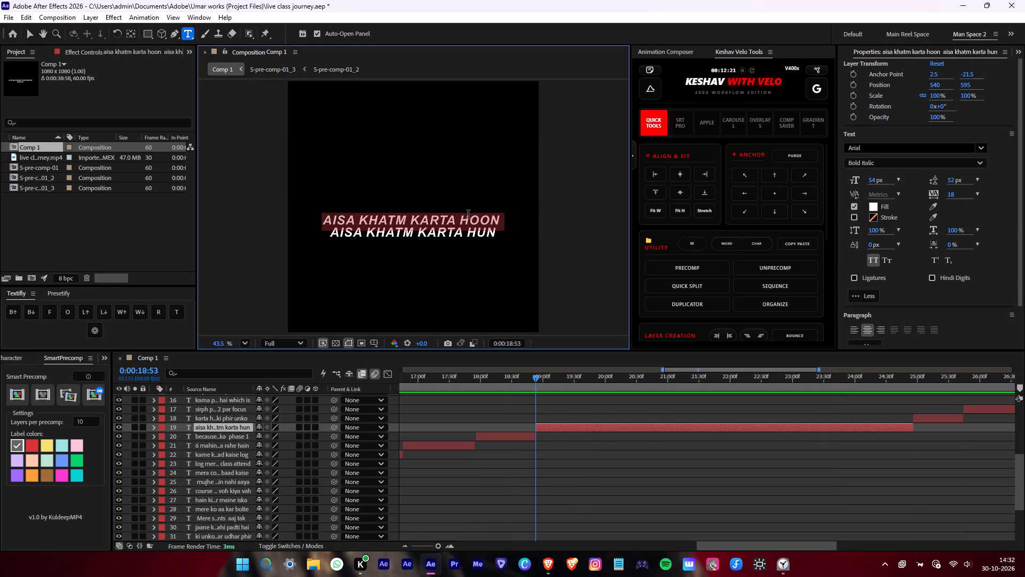
{"action": "key", "text": "BackSpace"}
Play the shortened caption and reveal the waveform of the S-pre-comp-01_3 audio part starting at 0:00:18:53.
{"action": "left_click", "coordinate": [553, 430]}
{"action": "key", "text": "space"}
{"action": "scroll", "coordinate": [703, 443], "scroll_direction": "down", "scroll_amount": 5}
{"action": "key", "text": "space"}
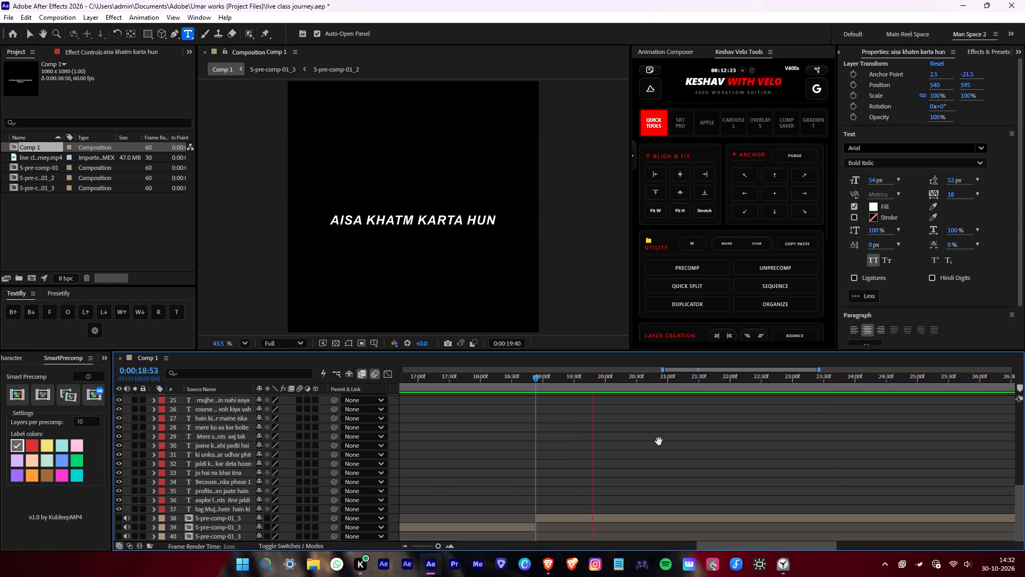
{"action": "left_click", "coordinate": [598, 516]}
{"action": "key", "text": "l"}
{"action": "key", "text": "l"}
{"action": "scroll", "coordinate": [598, 506], "scroll_direction": "down", "scroll_amount": 2}
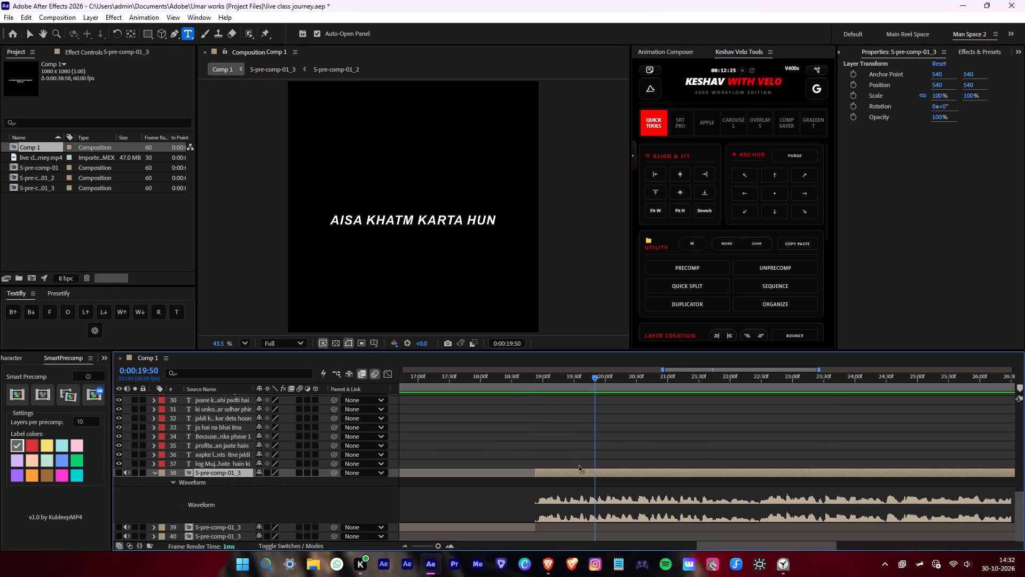
Trim the start of that audio part to 0:00:19:03 and slide it back to begin at 0:00:18:53.
{"action": "left_click_drag", "start_coordinate": [560, 391], "coordinate": [546, 387]}
{"action": "key", "text": "space"}
{"action": "left_click", "coordinate": [546, 387]}
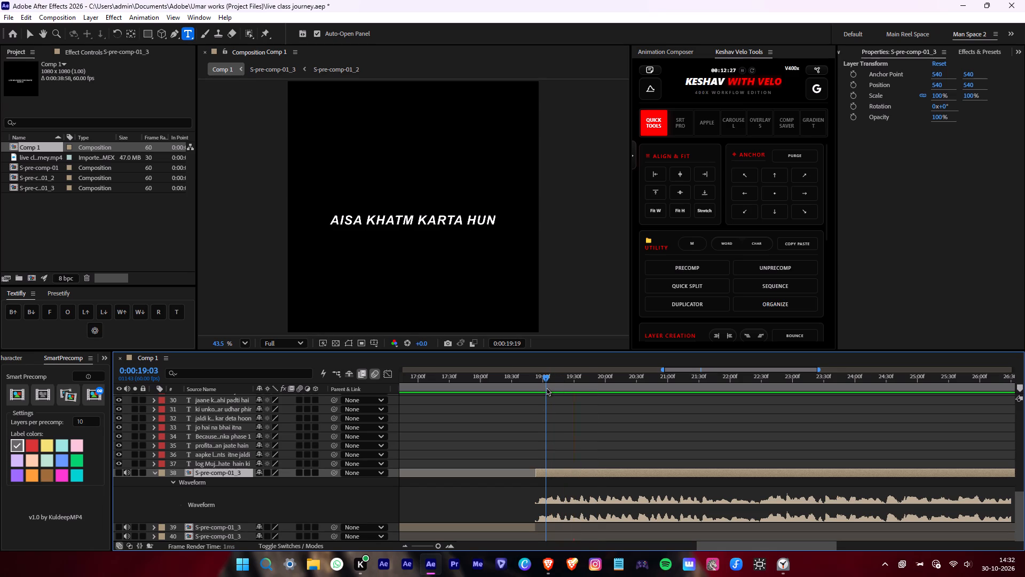
{"action": "left_click_drag", "start_coordinate": [535, 474], "coordinate": [546, 478]}
{"action": "scroll", "coordinate": [546, 478], "scroll_direction": "up", "scroll_amount": 2, "text": "alt"}
{"action": "left_click_drag", "start_coordinate": [559, 467], "coordinate": [551, 470]}
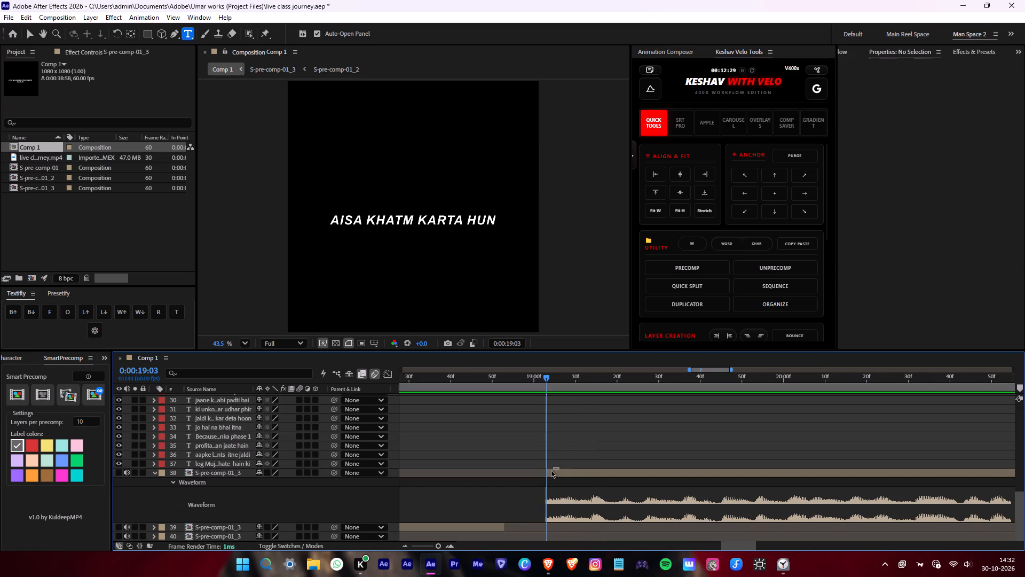
{"action": "left_click_drag", "start_coordinate": [551, 470], "coordinate": [543, 473]}
{"action": "left_click_drag", "start_coordinate": [559, 475], "coordinate": [518, 478]}
{"action": "scroll", "coordinate": [504, 476], "scroll_direction": "up", "scroll_amount": 2, "text": "alt"}
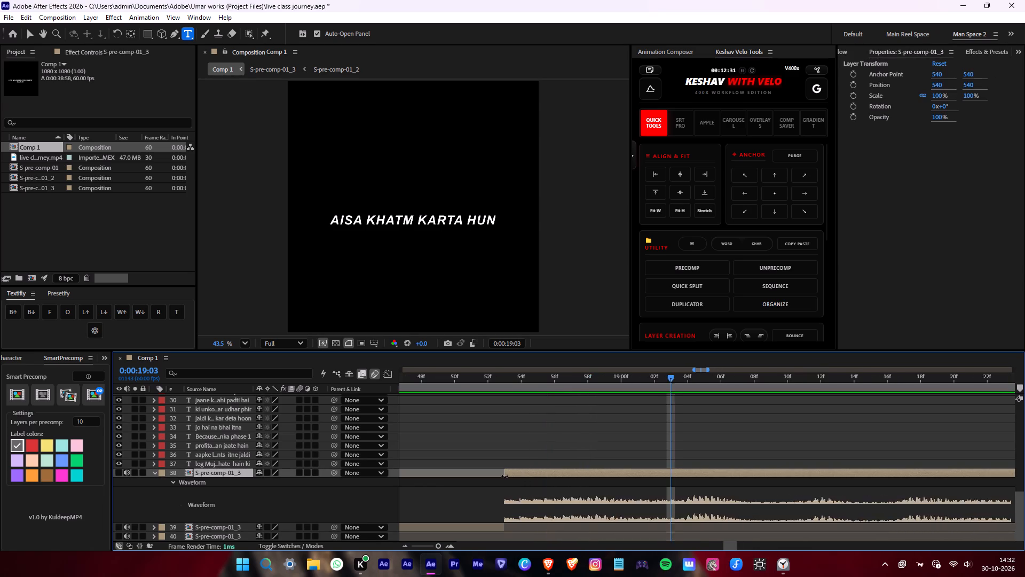
Play across the audio cut at 0:00:18:53 to check how "because main unka phase 1" runs into "aisa khatm karta hun".
{"action": "scroll", "coordinate": [504, 476], "scroll_direction": "down", "scroll_amount": 4, "text": "alt"}
{"action": "left_click_drag", "start_coordinate": [519, 385], "coordinate": [458, 384]}
{"action": "key", "text": "space"}
{"action": "scroll", "coordinate": [504, 409], "scroll_direction": "up", "scroll_amount": 5}
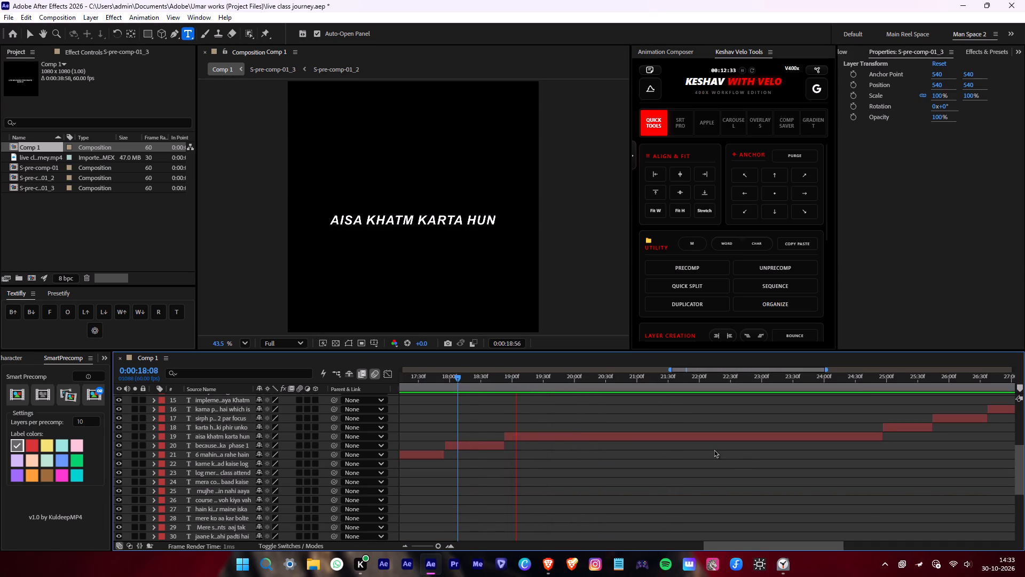
{"action": "key", "text": "space"}
{"action": "left_click", "coordinate": [550, 435]}
{"action": "type", "text": "i"}
{"action": "key", "text": "space"}
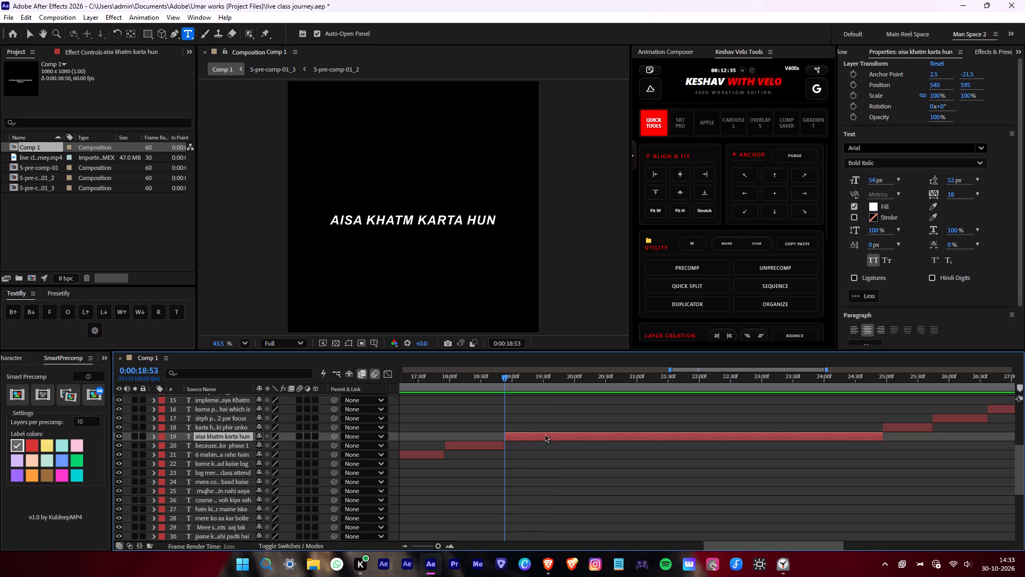
{"action": "key", "text": "space"}
{"action": "scroll", "coordinate": [522, 409], "scroll_direction": "down", "scroll_amount": 4}
{"action": "left_click_drag", "start_coordinate": [503, 380], "coordinate": [491, 383]}
{"action": "key", "text": "space"}
{"action": "left_click", "coordinate": [491, 383]}
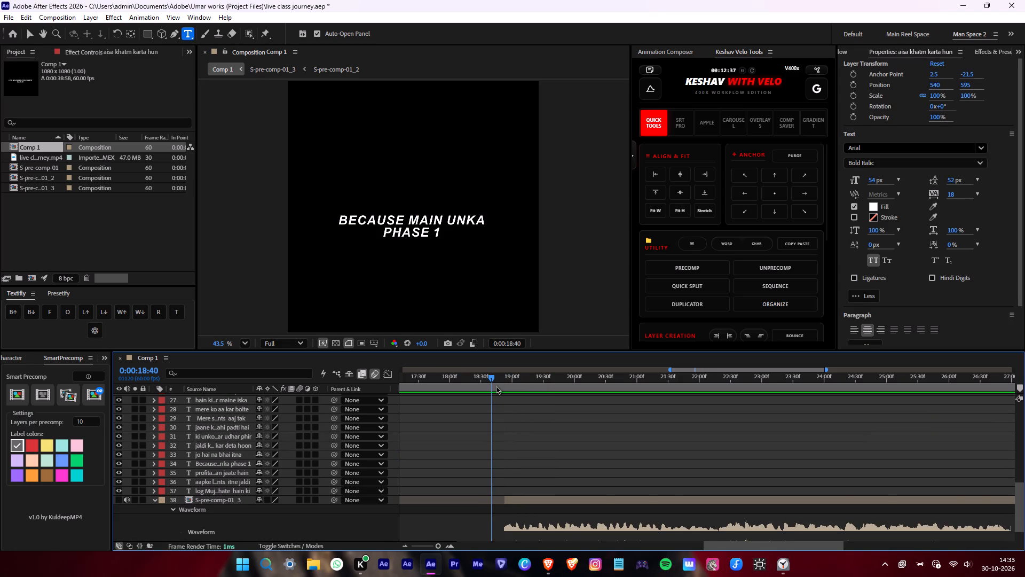
{"action": "scroll", "coordinate": [497, 388], "scroll_direction": "down", "scroll_amount": 3}
{"action": "key", "text": "space"}
{"action": "key", "text": "space"}
Reveal the waveform of the earlier S-pre-comp-01_3 audio part that ends at 0:00:18:53.
{"action": "middle_click_drag", "start_coordinate": [515, 481], "coordinate": [568, 458]}
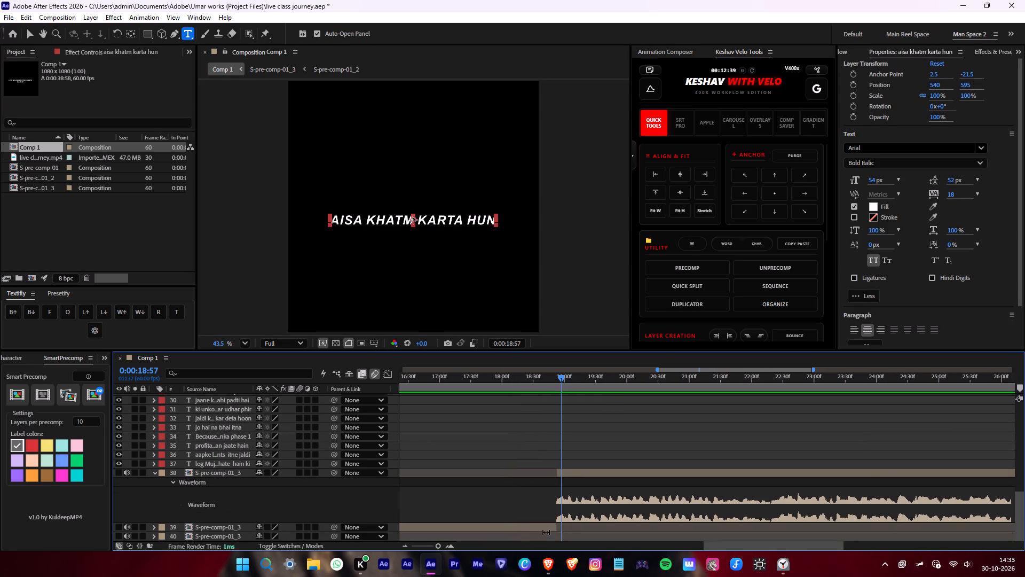
{"action": "left_click", "coordinate": [546, 525]}
{"action": "key", "text": "l"}
{"action": "key", "text": "l"}
{"action": "scroll", "coordinate": [550, 520], "scroll_direction": "down", "scroll_amount": 3}
{"action": "scroll", "coordinate": [557, 497], "scroll_direction": "up", "scroll_amount": 1, "text": "alt"}
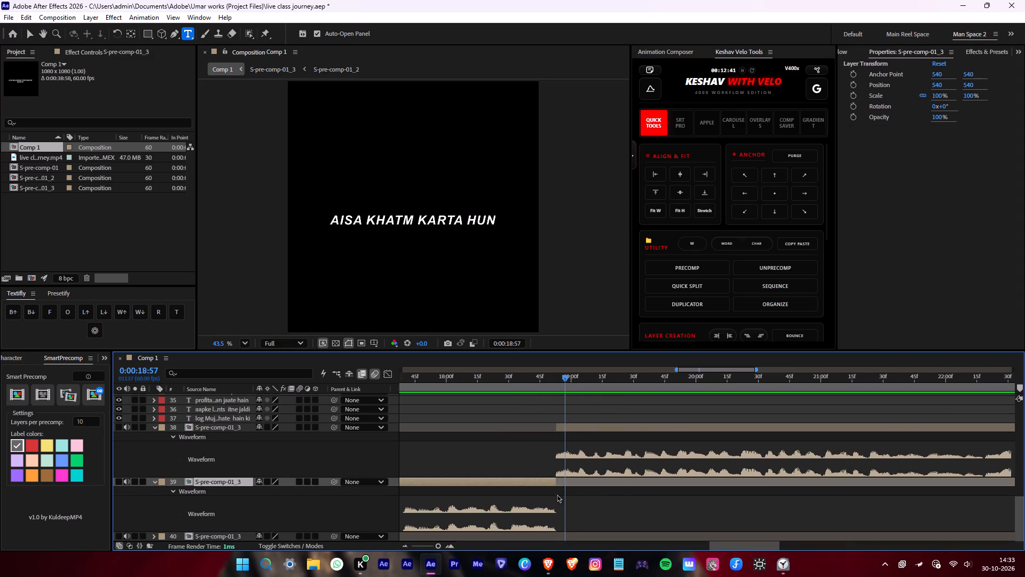
Trim about 4 frames off the earlier audio part's end and slide the later part back against it.
{"action": "left_click_drag", "start_coordinate": [554, 479], "coordinate": [546, 478]}
{"action": "left_click_drag", "start_coordinate": [566, 429], "coordinate": [559, 428]}
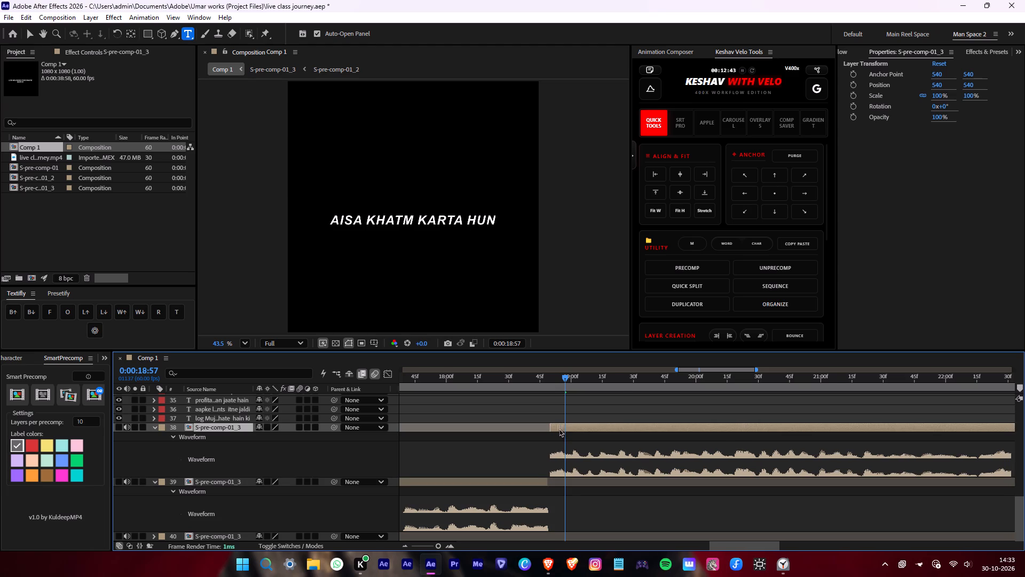
{"action": "left_click_drag", "start_coordinate": [559, 428], "coordinate": [558, 428]}
Play the audio joint, trim the later part's start at 0:00:18:56 and slide it back against the earlier part's end.
{"action": "left_click_drag", "start_coordinate": [557, 385], "coordinate": [417, 387]}
{"action": "key", "text": "space"}
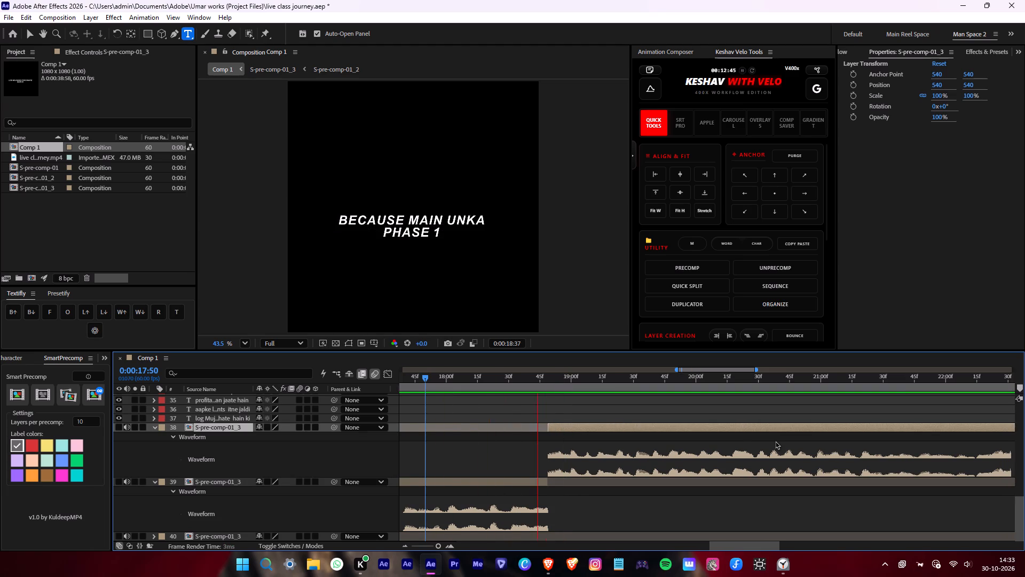
{"action": "key", "text": "space"}
{"action": "left_click_drag", "start_coordinate": [574, 427], "coordinate": [583, 427]}
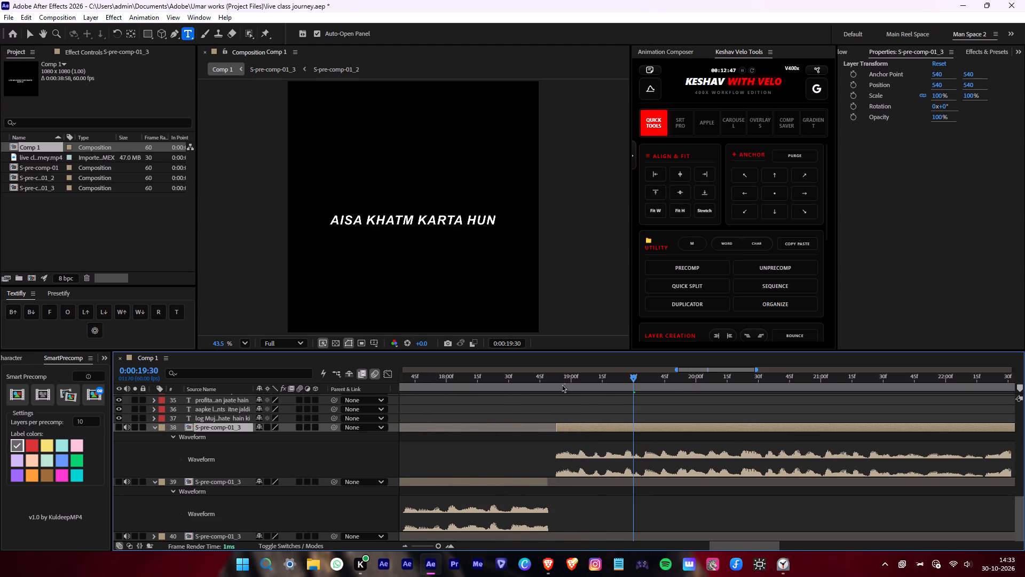
{"action": "left_click_drag", "start_coordinate": [564, 383], "coordinate": [577, 382]}
{"action": "key", "text": "space"}
{"action": "left_click_drag", "start_coordinate": [577, 382], "coordinate": [565, 382]}
{"action": "key", "text": "space"}
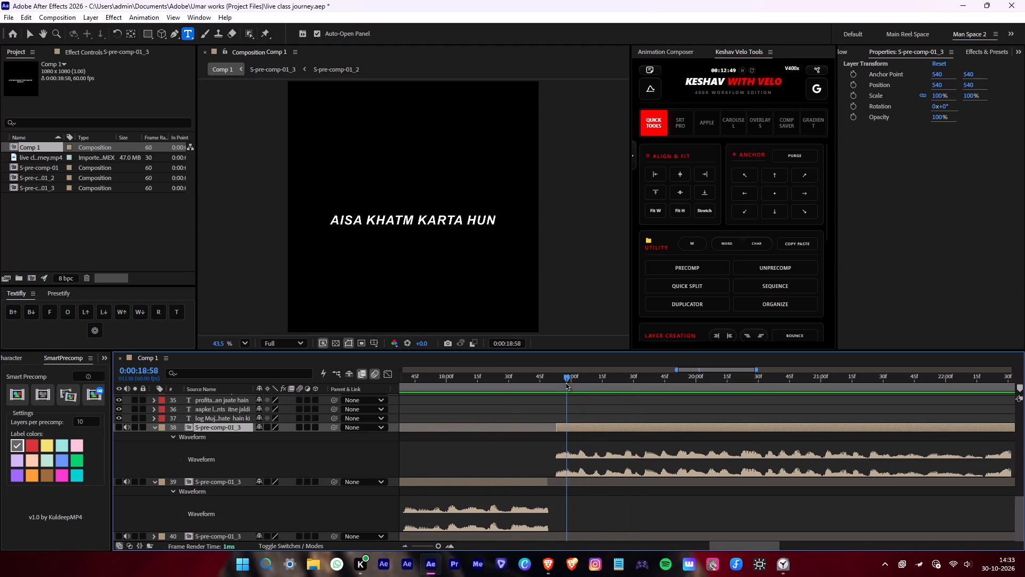
{"action": "left_click", "coordinate": [565, 382]}
{"action": "key", "text": "space"}
{"action": "left_click", "coordinate": [562, 382]}
{"action": "left_click", "coordinate": [554, 426]}
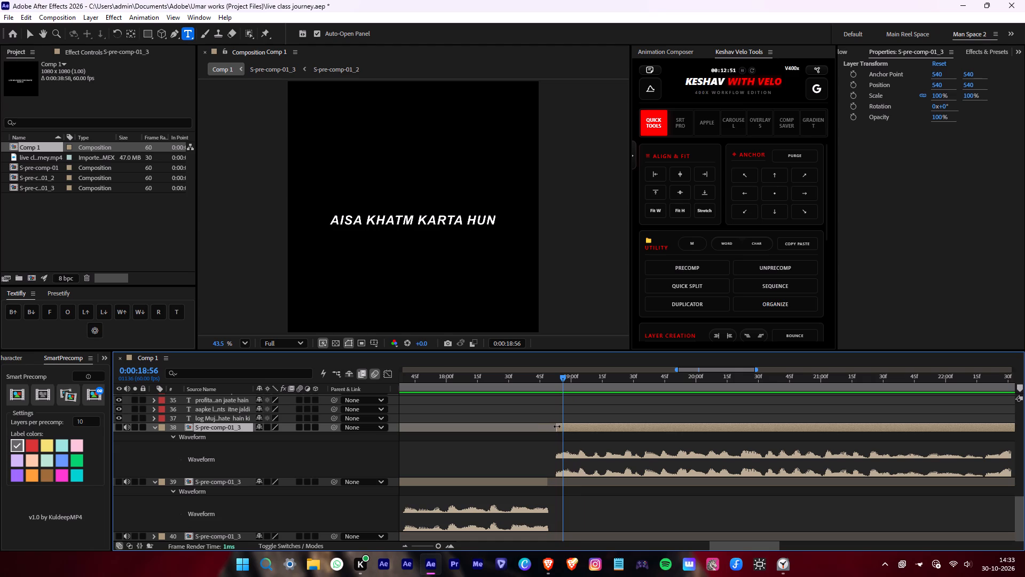
{"action": "left_click_drag", "start_coordinate": [573, 426], "coordinate": [560, 426]}
Play the phrase, split the "aisa khatm karta hun" caption at 0:00:19:36 and delete the part after that.
{"action": "left_click_drag", "start_coordinate": [559, 388], "coordinate": [413, 383]}
{"action": "key", "text": "space"}
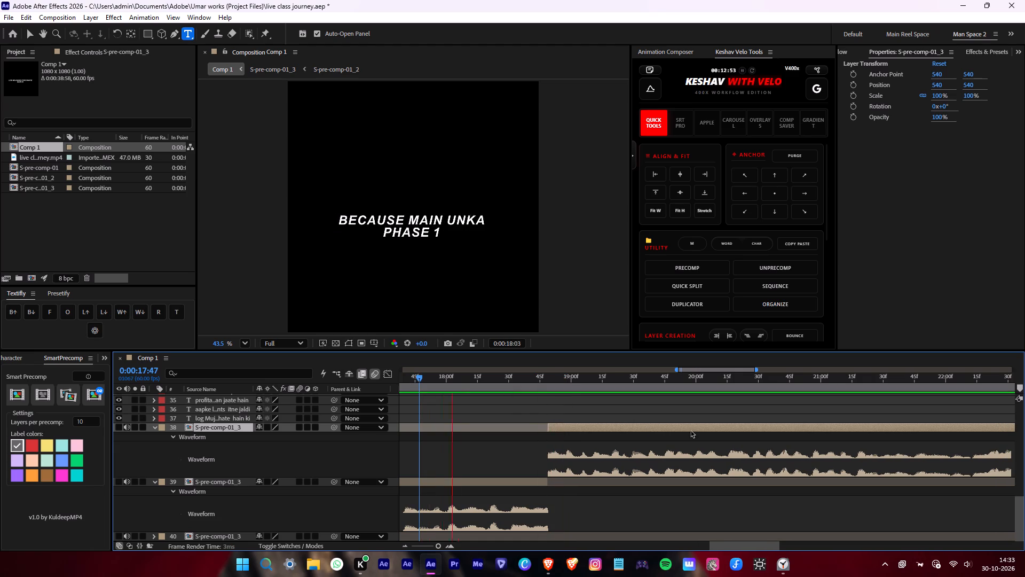
{"action": "scroll", "coordinate": [719, 430], "scroll_direction": "up", "scroll_amount": 4}
{"action": "key", "text": "space"}
{"action": "scroll", "coordinate": [719, 430], "scroll_direction": "up", "scroll_amount": 3}
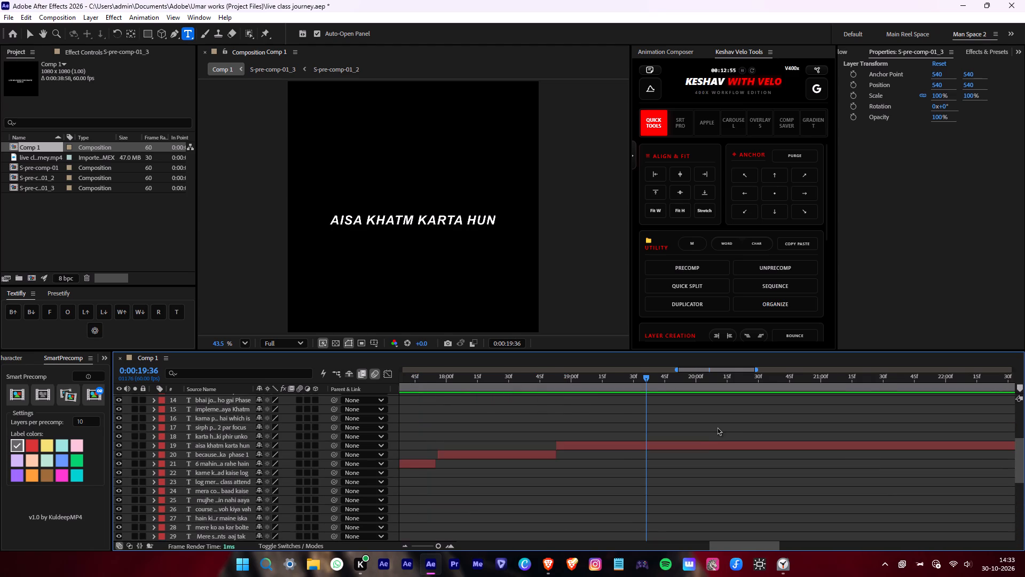
{"action": "scroll", "coordinate": [705, 455], "scroll_direction": "down", "scroll_amount": 5}
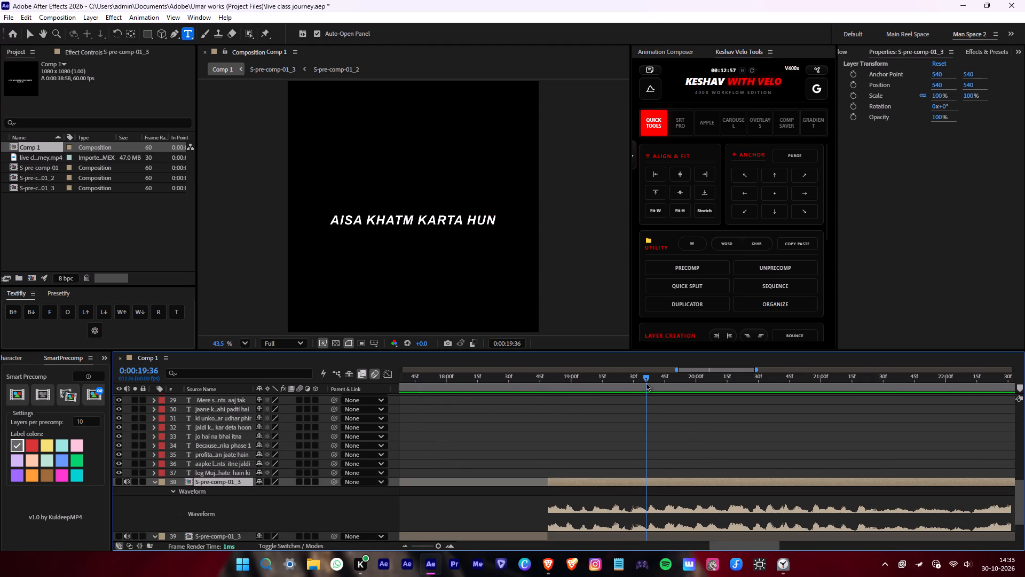
{"action": "left_click", "coordinate": [646, 383]}
{"action": "key", "text": "space"}
{"action": "key", "text": "space"}
{"action": "left_click", "coordinate": [646, 383]}
{"action": "scroll", "coordinate": [650, 386], "scroll_direction": "down", "scroll_amount": 1, "text": "alt"}
{"action": "scroll", "coordinate": [720, 424], "scroll_direction": "up", "scroll_amount": 4}
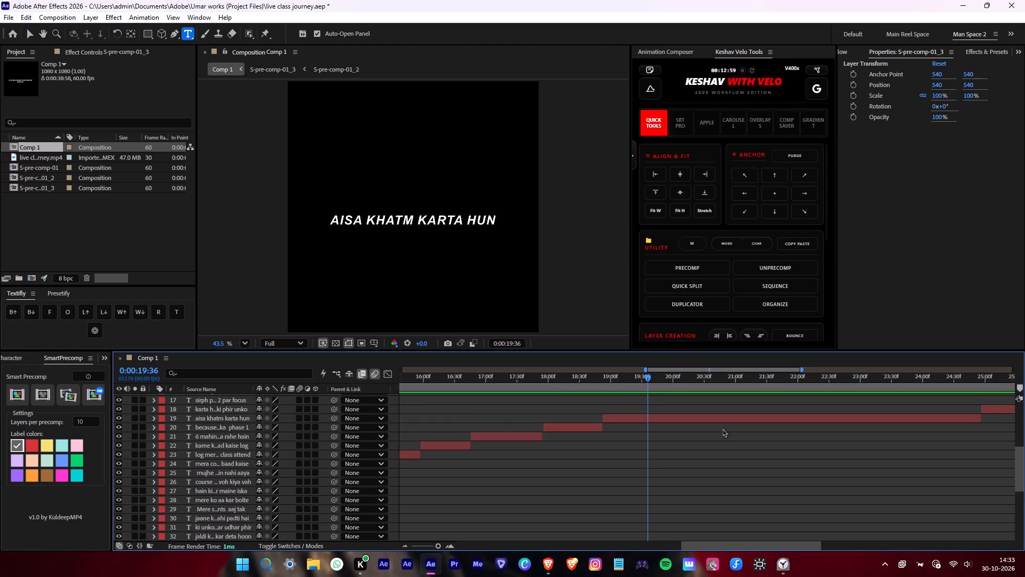
{"action": "left_click", "coordinate": [726, 418]}
{"action": "key", "text": "alt+d"}
{"action": "key", "text": "Delete"}
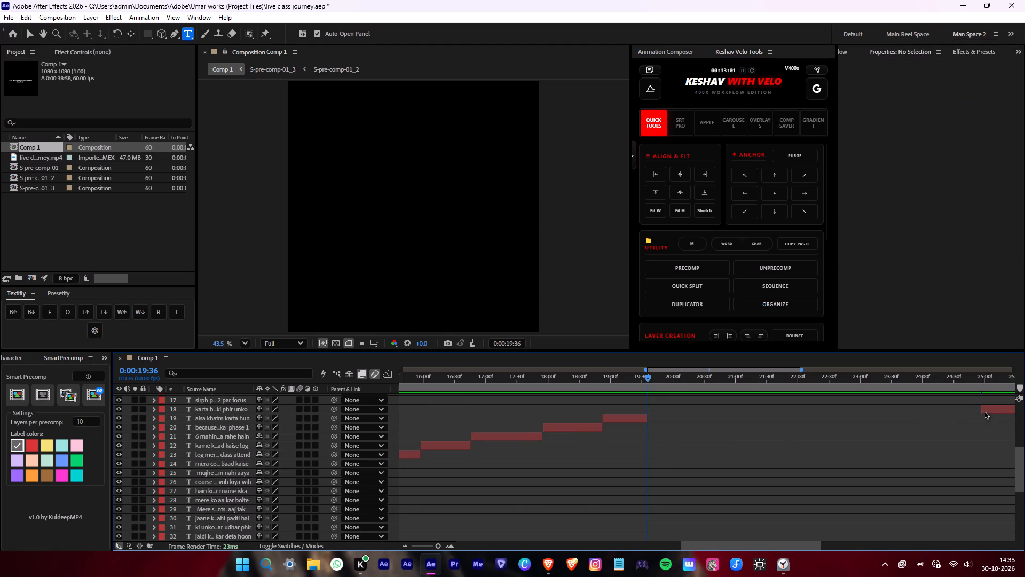
Extend the start of the "karta hoon ki phir unko" caption layer back to 0:00:19:36.
{"action": "left_click", "coordinate": [984, 411]}
{"action": "left_click_drag", "start_coordinate": [980, 409], "coordinate": [648, 438]}
Delete "karta hoon ki" from that caption so it reads "phir unko".
{"action": "left_click_drag", "start_coordinate": [425, 220], "coordinate": [354, 225]}
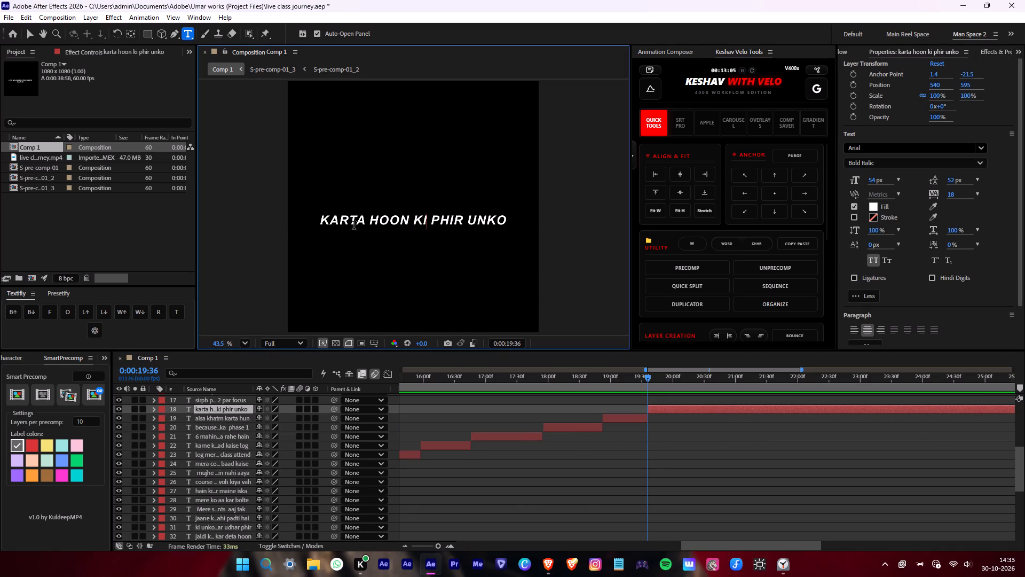
{"action": "left_click_drag", "start_coordinate": [354, 225], "coordinate": [286, 225]}
{"action": "key", "text": "BackSpace"}
Play the phrase, split the "phir unko" caption layer at 0:00:20:05 and delete the part after that.
{"action": "left_click", "coordinate": [676, 406]}
{"action": "key", "text": "space"}
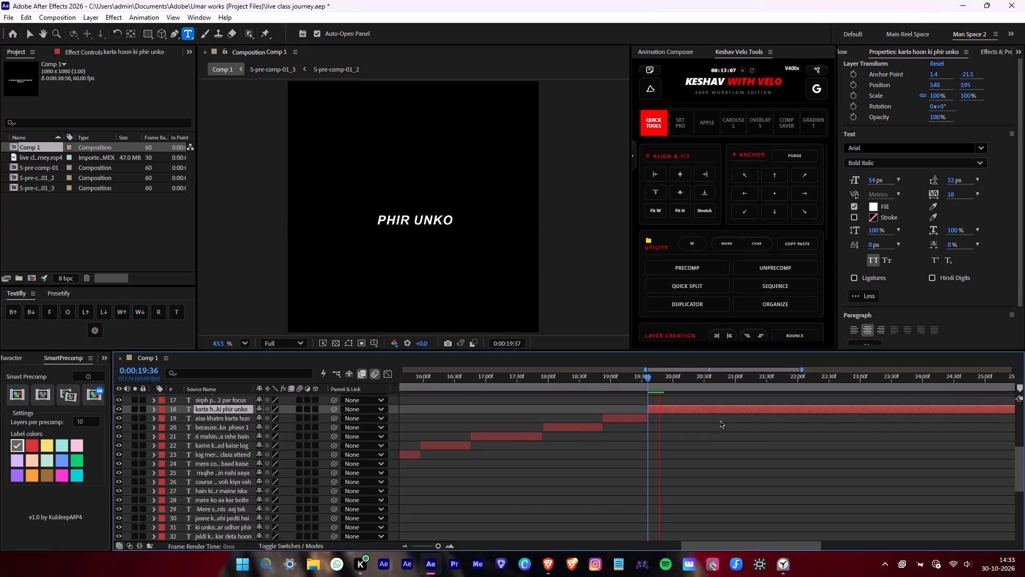
{"action": "scroll", "coordinate": [720, 420], "scroll_direction": "down", "scroll_amount": 7}
{"action": "key", "text": "space"}
{"action": "left_click_drag", "start_coordinate": [687, 380], "coordinate": [674, 378]}
{"action": "key", "text": "space"}
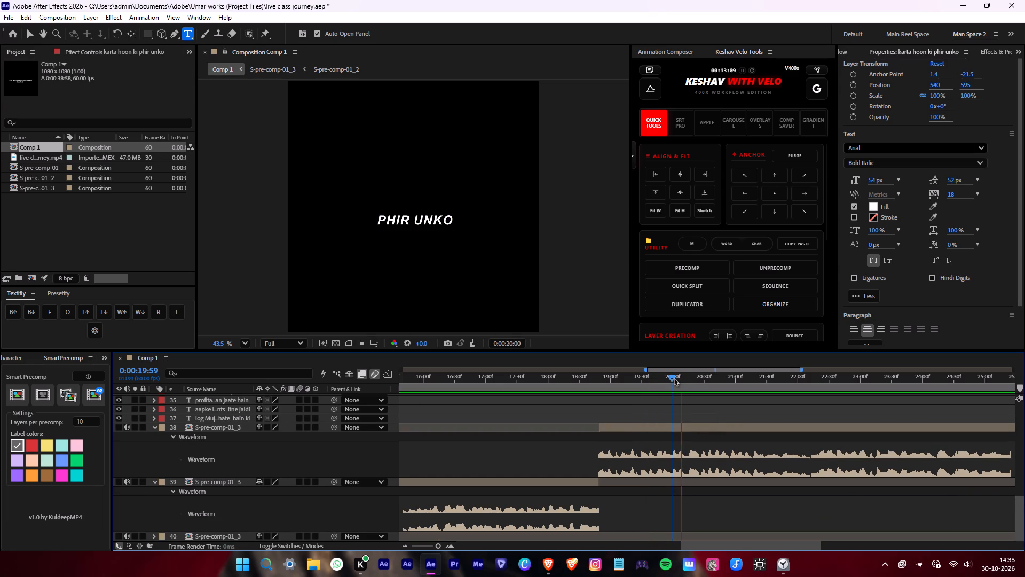
{"action": "left_click_drag", "start_coordinate": [674, 377], "coordinate": [682, 378]}
{"action": "key", "text": "space"}
{"action": "left_click", "coordinate": [682, 378]}
{"action": "scroll", "coordinate": [824, 417], "scroll_direction": "up", "scroll_amount": 6}
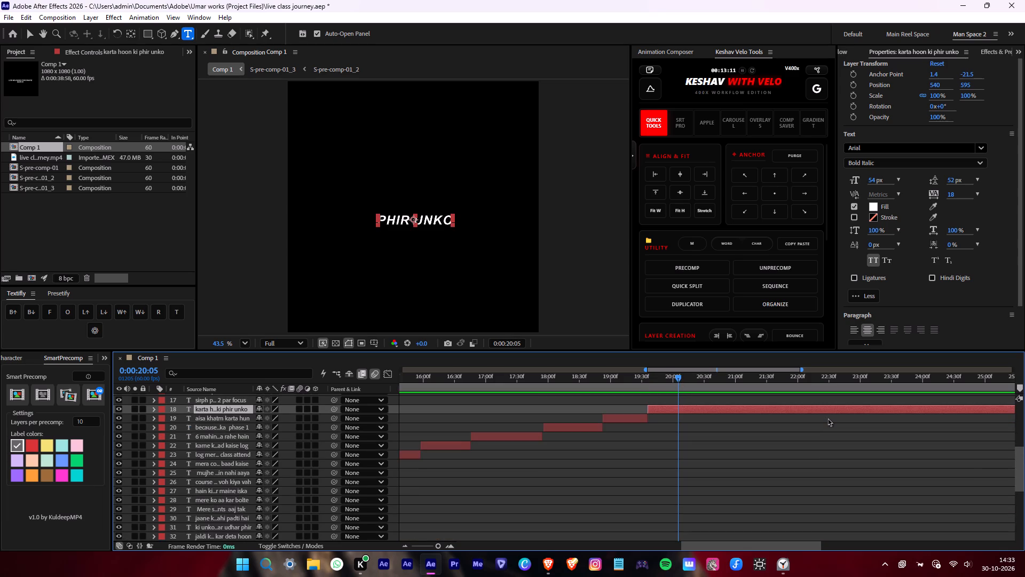
{"action": "key", "text": "alt+d"}
{"action": "middle_click_drag", "start_coordinate": [835, 433], "coordinate": [642, 446]}
{"action": "key", "text": "Delete"}
Extend the start of the "sirph phase 2 par focus" caption layer back to 0:00:20:05.
{"action": "left_click_drag", "start_coordinate": [864, 412], "coordinate": [755, 412]}
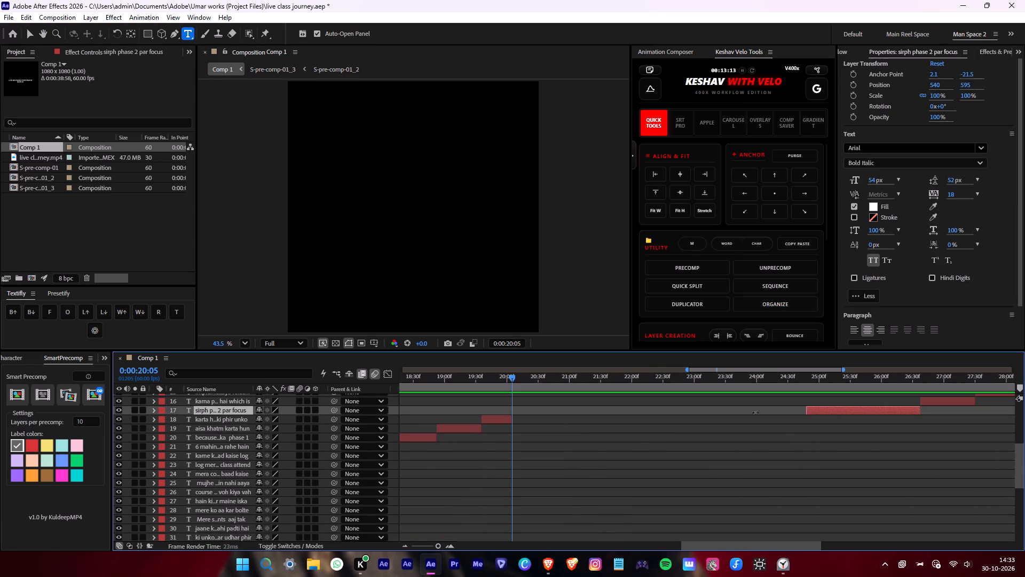
{"action": "left_click_drag", "start_coordinate": [755, 412], "coordinate": [511, 420]}
Play the audio around the "sirph phase 2 par focus" caption and place the playhead at the phrase's end, 0:00:20:47.
{"action": "key", "text": "space"}
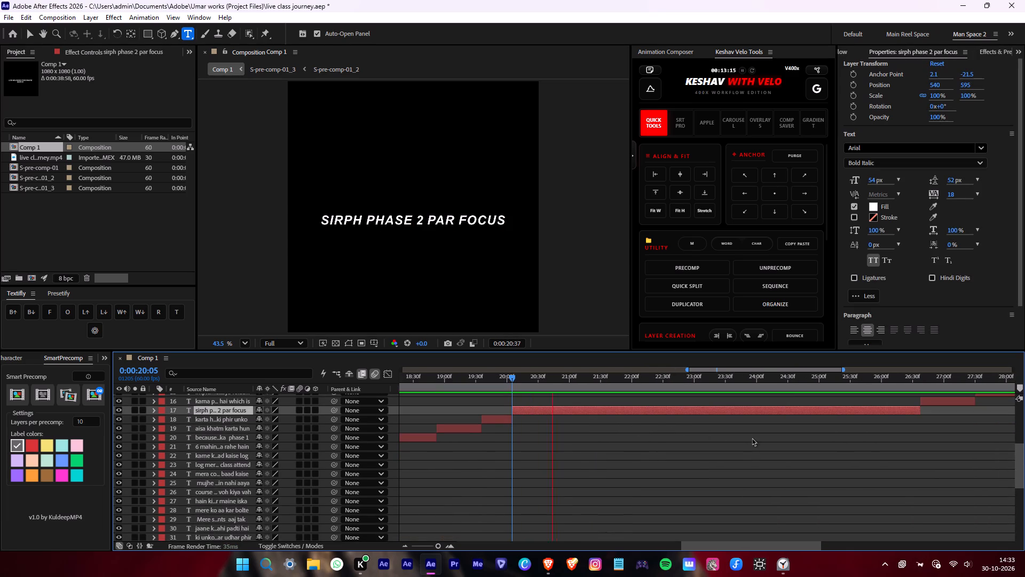
{"action": "key", "text": "space"}
{"action": "scroll", "coordinate": [644, 428], "scroll_direction": "down", "scroll_amount": 7}
{"action": "scroll", "coordinate": [568, 416], "scroll_direction": "up", "scroll_amount": 1, "text": "alt"}
{"action": "left_click_drag", "start_coordinate": [554, 387], "coordinate": [547, 387]}
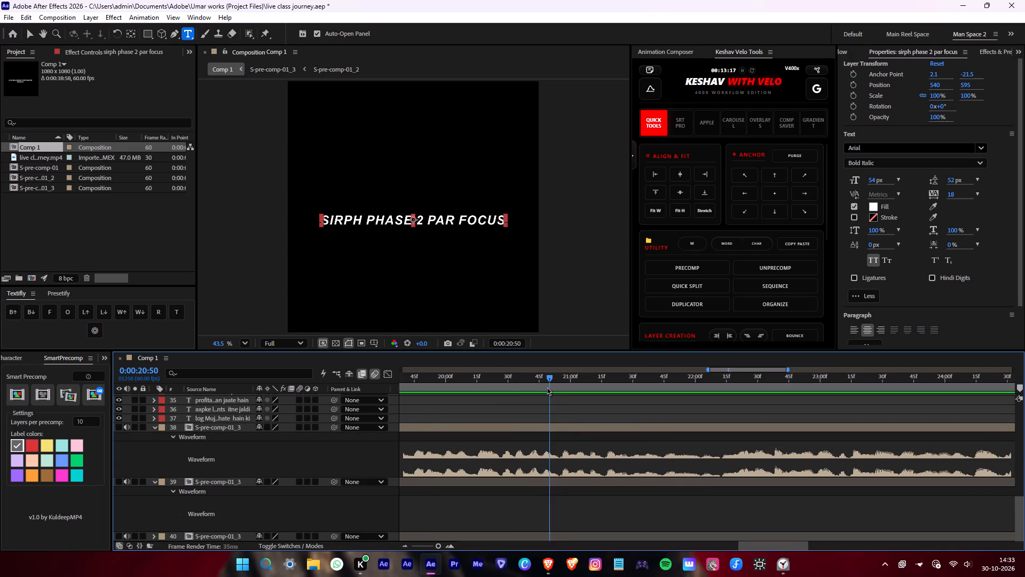
{"action": "left_click_drag", "start_coordinate": [547, 387], "coordinate": [541, 386]}
{"action": "key", "text": "space"}
{"action": "left_click_drag", "start_coordinate": [541, 380], "coordinate": [534, 378]}
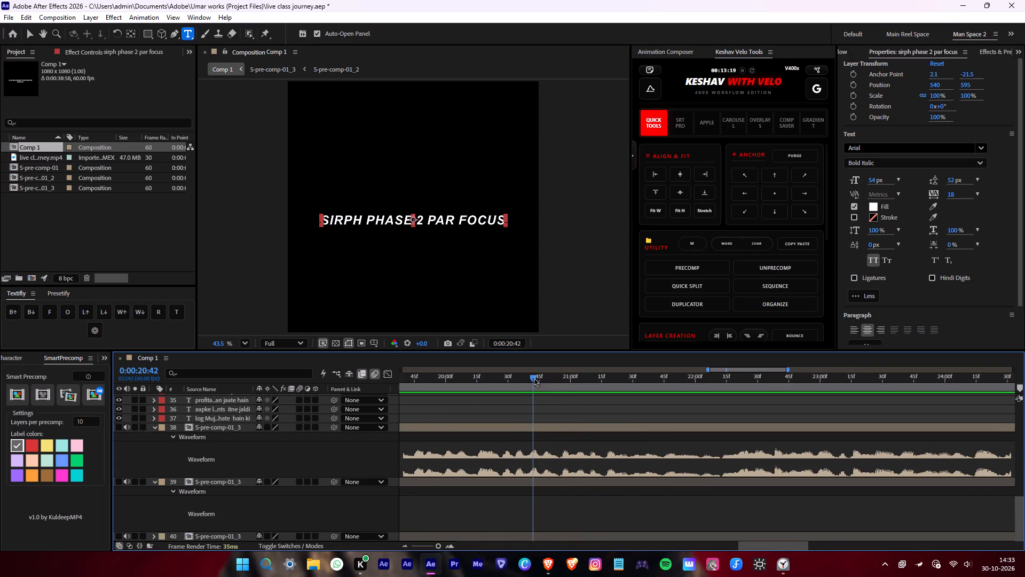
{"action": "left_click", "coordinate": [538, 378]}
{"action": "key", "text": "space"}
{"action": "left_click", "coordinate": [538, 380]}
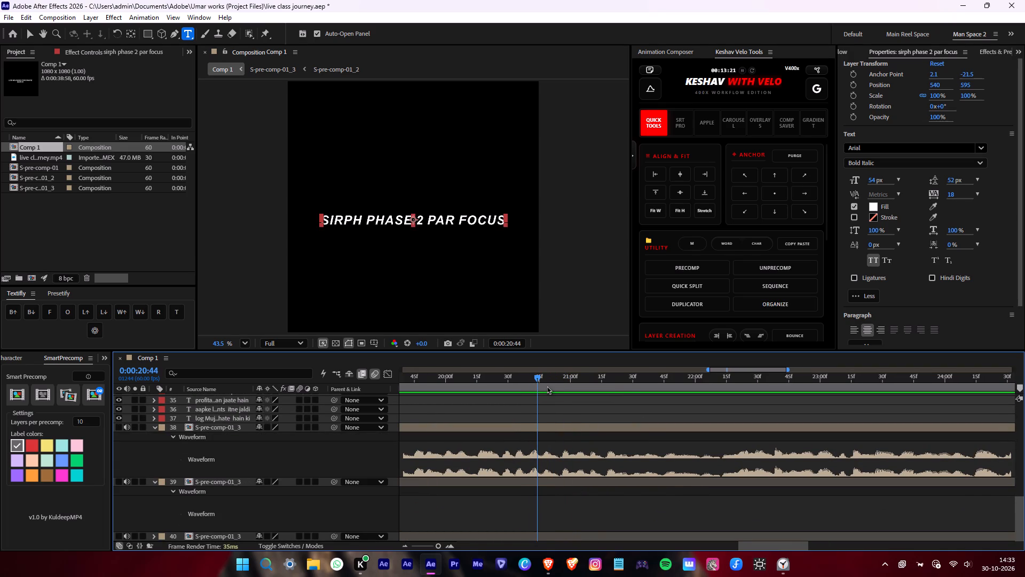
{"action": "left_click", "coordinate": [545, 386]}
{"action": "key", "text": "space"}
{"action": "left_click", "coordinate": [544, 386]}
{"action": "scroll", "coordinate": [594, 411], "scroll_direction": "down", "scroll_amount": 3}
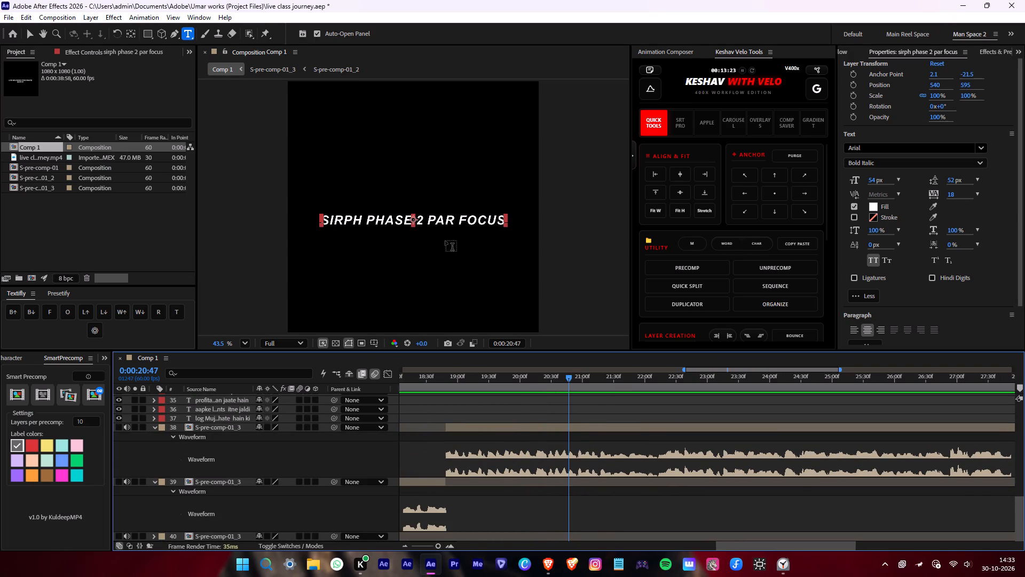
Break the "sirph phase 2 par focus" caption into two lines before "par focus".
{"action": "left_click", "coordinate": [430, 220]}
{"action": "key", "text": "Return"}
Split the "sirph phase 2 par focus" caption layer at 0:00:20:47 and delete the part after that.
{"action": "left_click", "coordinate": [569, 378]}
{"action": "key", "text": "space"}
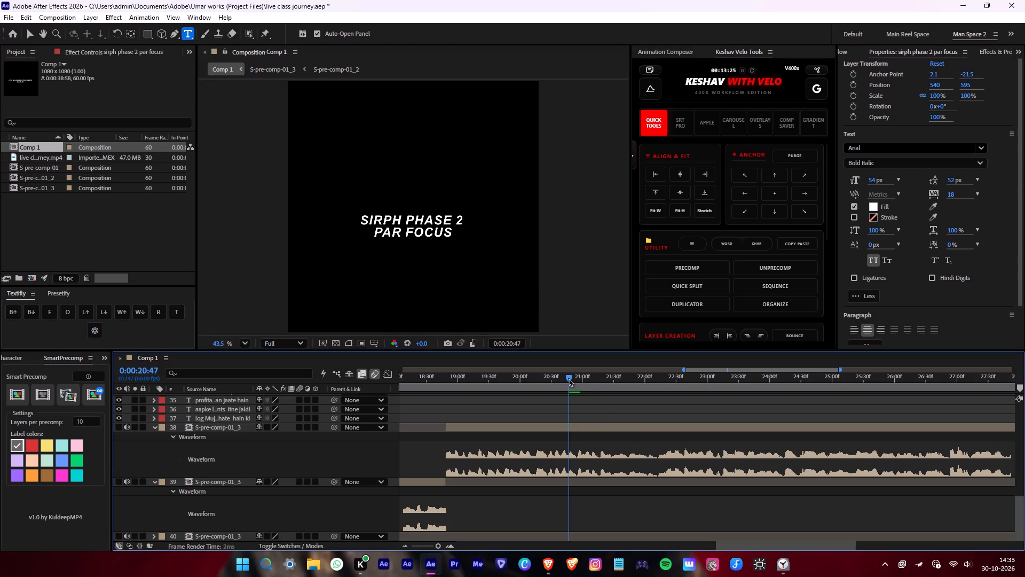
{"action": "left_click", "coordinate": [569, 378]}
{"action": "scroll", "coordinate": [686, 420], "scroll_direction": "up", "scroll_amount": 6}
{"action": "key", "text": "alt+d"}
{"action": "scroll", "coordinate": [760, 423], "scroll_direction": "up", "scroll_amount": 1}
{"action": "key", "text": "Delete"}
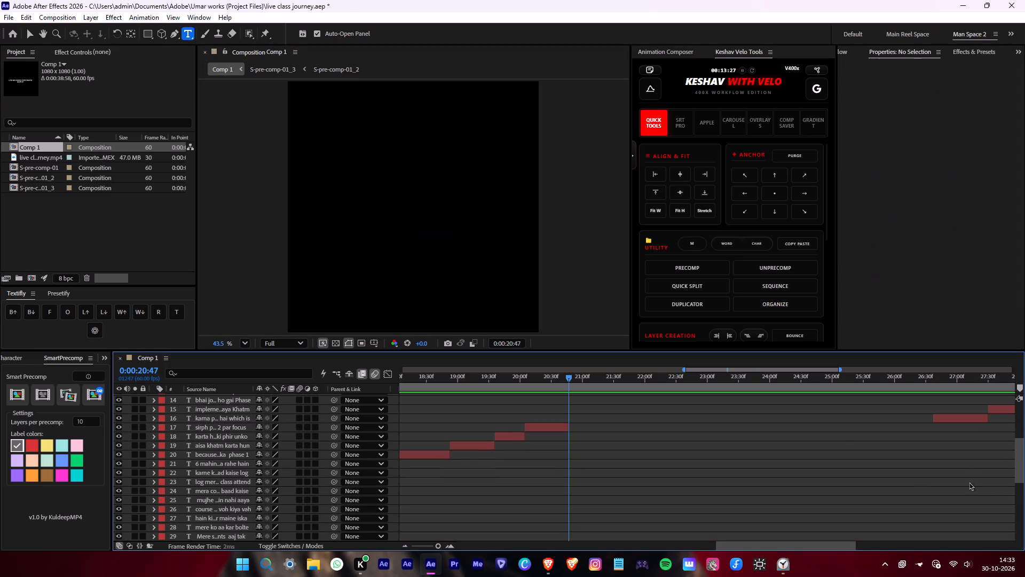
Extend the start of the "karna padta hai which is" caption layer back to 0:00:20:47.
{"action": "left_click_drag", "start_coordinate": [930, 418], "coordinate": [565, 438]}
Play the phrase and break the "karna padta hai which is" caption into two lines before "which is".
{"action": "key", "text": "space"}
{"action": "scroll", "coordinate": [717, 451], "scroll_direction": "down", "scroll_amount": 7}
{"action": "key", "text": "space"}
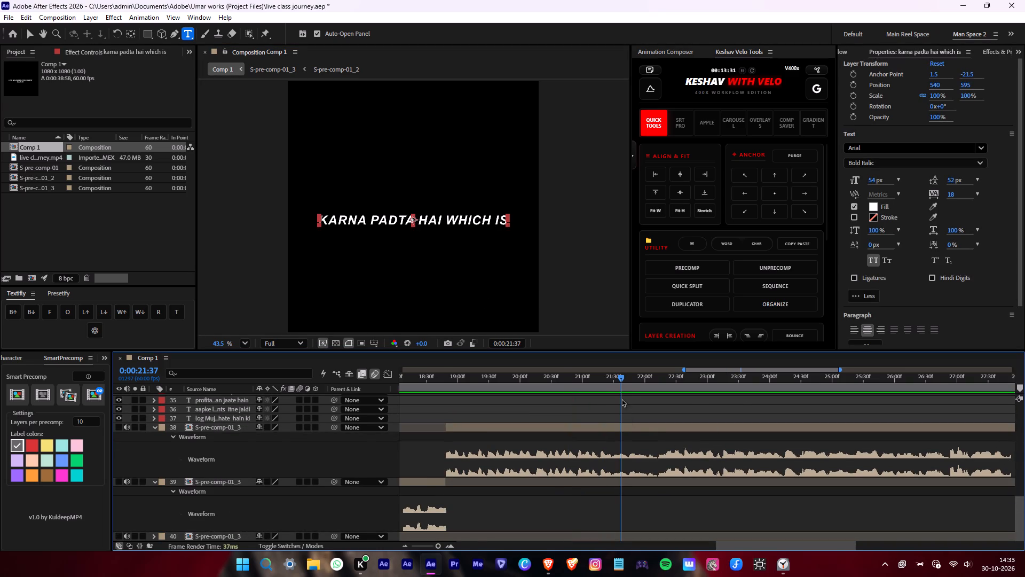
{"action": "left_click_drag", "start_coordinate": [622, 386], "coordinate": [627, 386]}
{"action": "key", "text": "space"}
{"action": "left_click", "coordinate": [627, 386]}
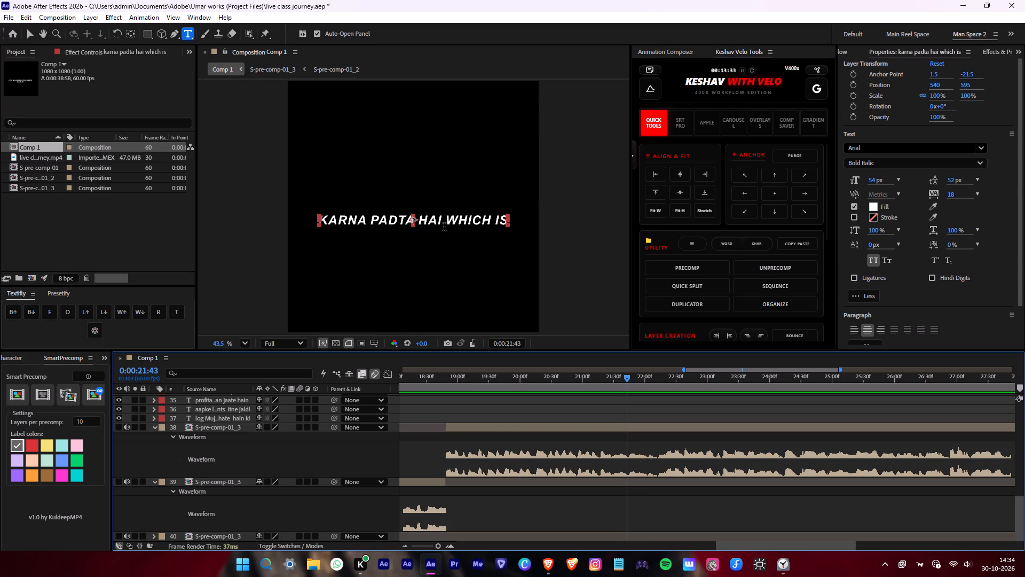
{"action": "left_click", "coordinate": [441, 222]}
{"action": "key", "text": "Return"}
{"action": "left_click", "coordinate": [449, 237]}
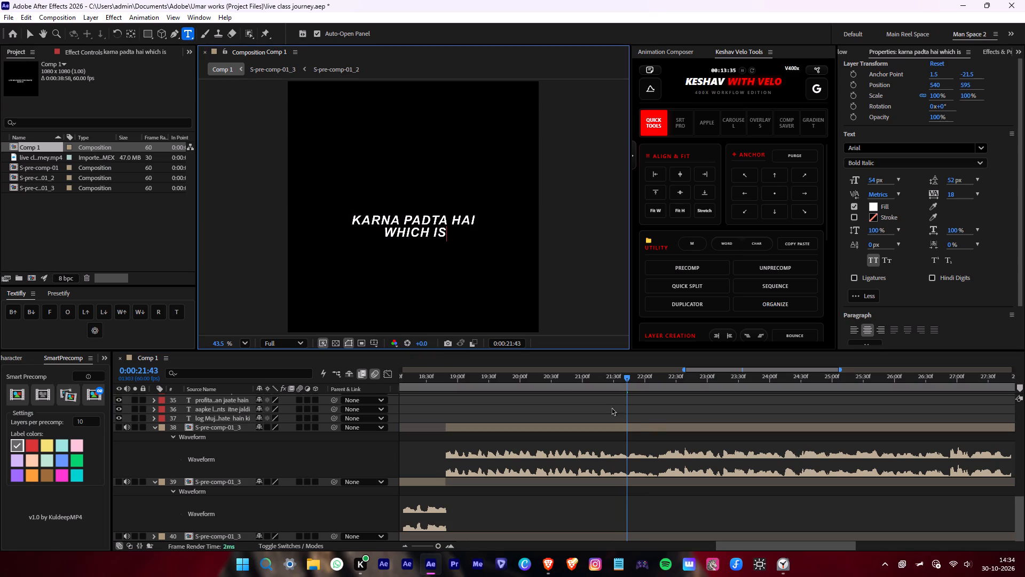
Play the audio and split its layer at 0:00:22:13 and at 0:00:21:16 to isolate the section between.
{"action": "scroll", "coordinate": [636, 420], "scroll_direction": "up", "scroll_amount": 1, "text": "alt"}
{"action": "key", "text": "space"}
{"action": "left_click", "coordinate": [661, 420]}
{"action": "key", "text": "space"}
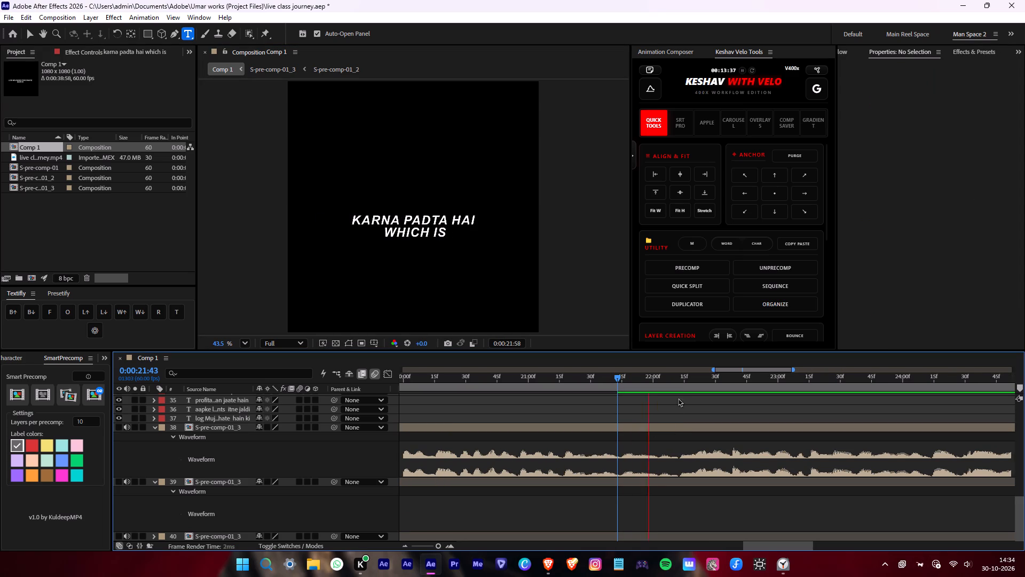
{"action": "key", "text": "space"}
{"action": "left_click", "coordinate": [683, 378]}
{"action": "scroll", "coordinate": [697, 400], "scroll_direction": "up", "scroll_amount": 4}
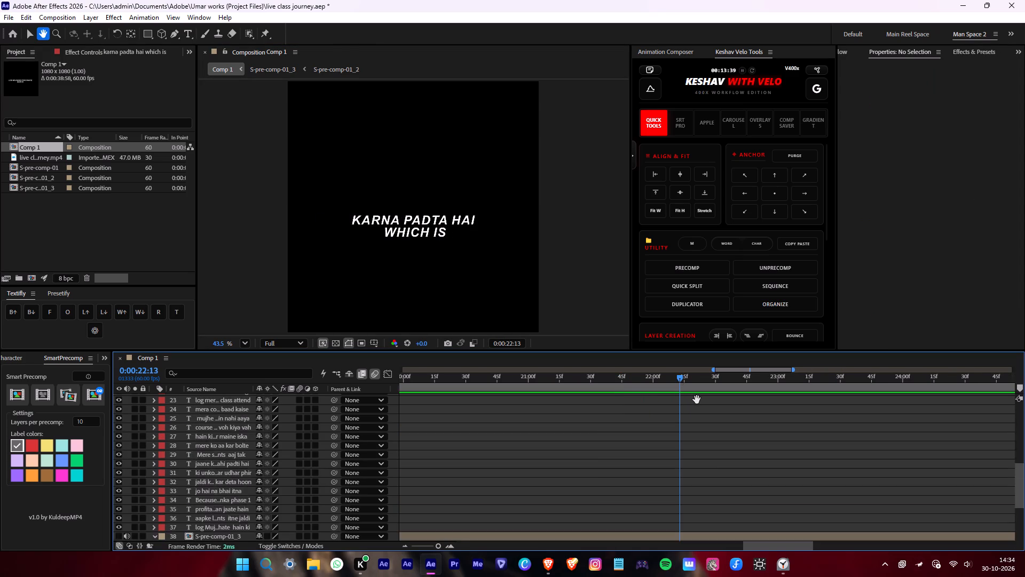
{"action": "scroll", "coordinate": [697, 400], "scroll_direction": "up", "scroll_amount": 3}
{"action": "scroll", "coordinate": [697, 400], "scroll_direction": "down", "scroll_amount": 5}
{"action": "key", "text": "v"}
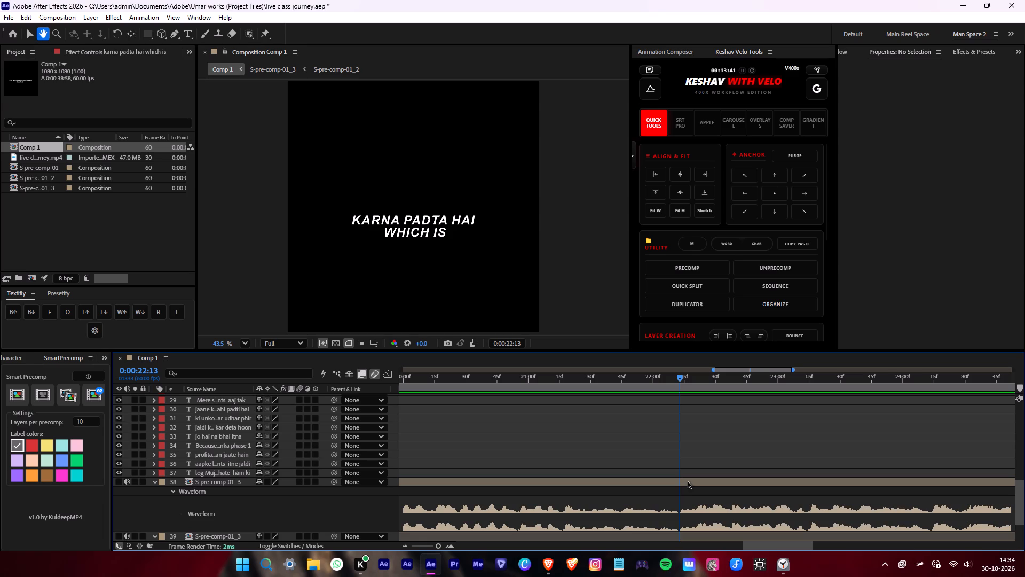
{"action": "left_click", "coordinate": [688, 482]}
{"action": "key", "text": "alt+d"}
{"action": "left_click_drag", "start_coordinate": [660, 389], "coordinate": [562, 395]}
{"action": "left_click_drag", "start_coordinate": [576, 459], "coordinate": [578, 481]}
{"action": "left_click", "coordinate": [581, 495]}
{"action": "left_click", "coordinate": [581, 489]}
{"action": "key", "text": "alt+d"}
Set the Audio Levels of the section from 0:00:21:16 to 0:00:22:13 to +4 dB and play it.
{"action": "key", "text": "l"}
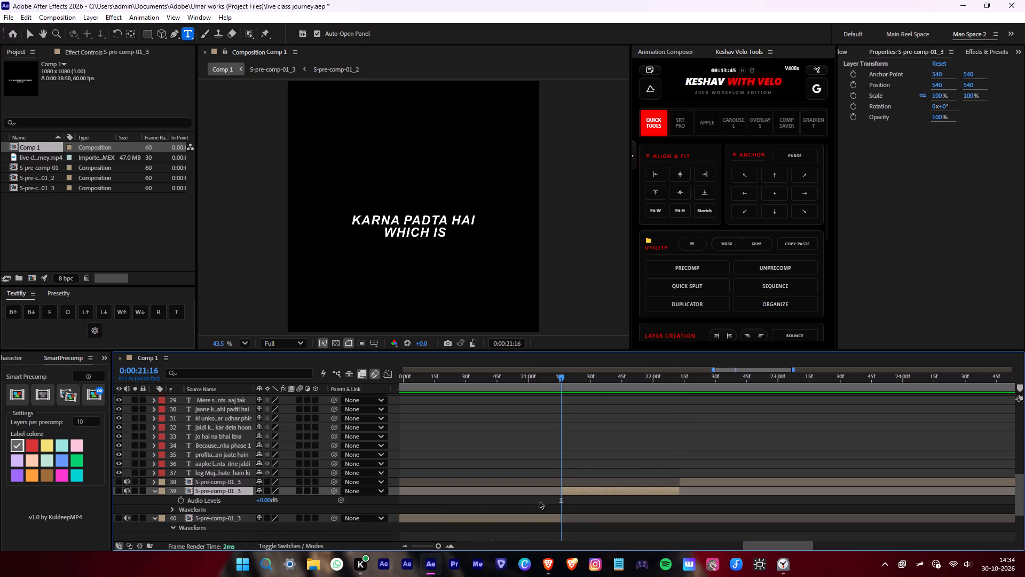
{"action": "left_click", "coordinate": [266, 498]}
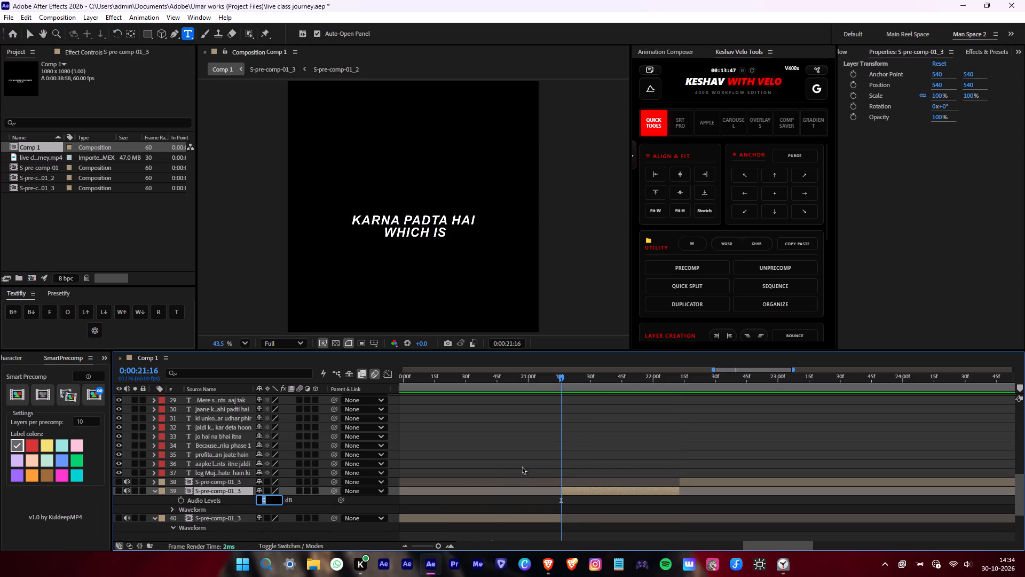
{"action": "key", "text": "4"}
{"action": "left_click", "coordinate": [591, 447]}
{"action": "left_click", "coordinate": [597, 488]}
{"action": "key", "text": "space"}
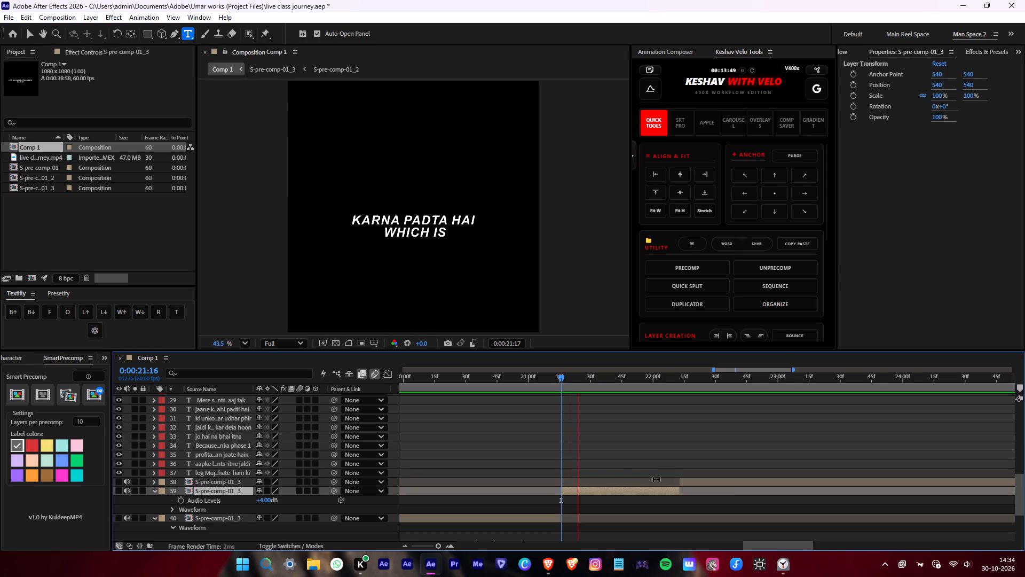
{"action": "scroll", "coordinate": [728, 479], "scroll_direction": "up", "scroll_amount": 4}
{"action": "key", "text": "space"}
Split the "karna padta hai which is" caption at the last audio part's start, 0:00:22:13, and delete the part after that.
{"action": "scroll", "coordinate": [730, 479], "scroll_direction": "down", "scroll_amount": 3}
{"action": "left_click", "coordinate": [717, 508]}
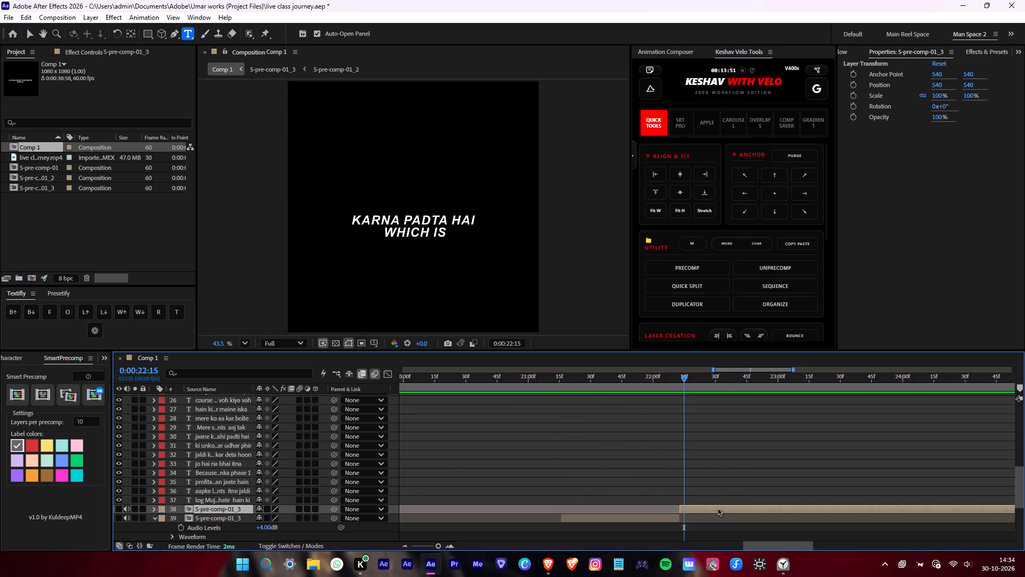
{"action": "key", "text": "i"}
{"action": "scroll", "coordinate": [720, 508], "scroll_direction": "up", "scroll_amount": 6}
{"action": "left_click", "coordinate": [727, 476]}
{"action": "key", "text": "alt+d"}
{"action": "middle_click_drag", "start_coordinate": [906, 499], "coordinate": [692, 472]}
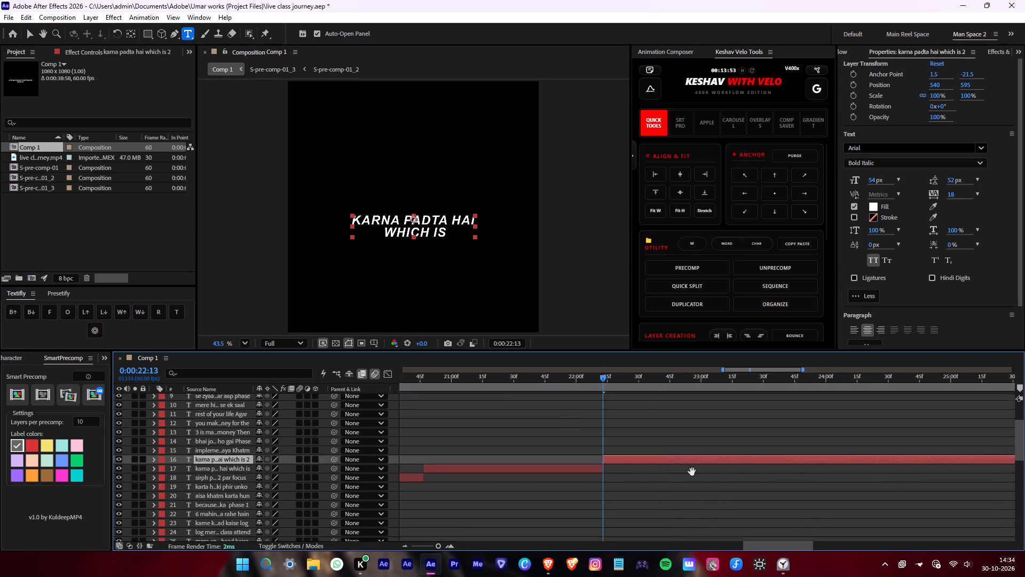
{"action": "middle_click_drag", "start_coordinate": [692, 472], "coordinate": [668, 470]}
{"action": "key", "text": "Delete"}
Extend the start of the "Implementation Implementation ho gaya Khatm" caption layer back to 0:00:22:13.
{"action": "scroll", "coordinate": [912, 462], "scroll_direction": "down", "scroll_amount": 4, "text": "alt"}
{"action": "left_click_drag", "start_coordinate": [849, 435], "coordinate": [829, 439]}
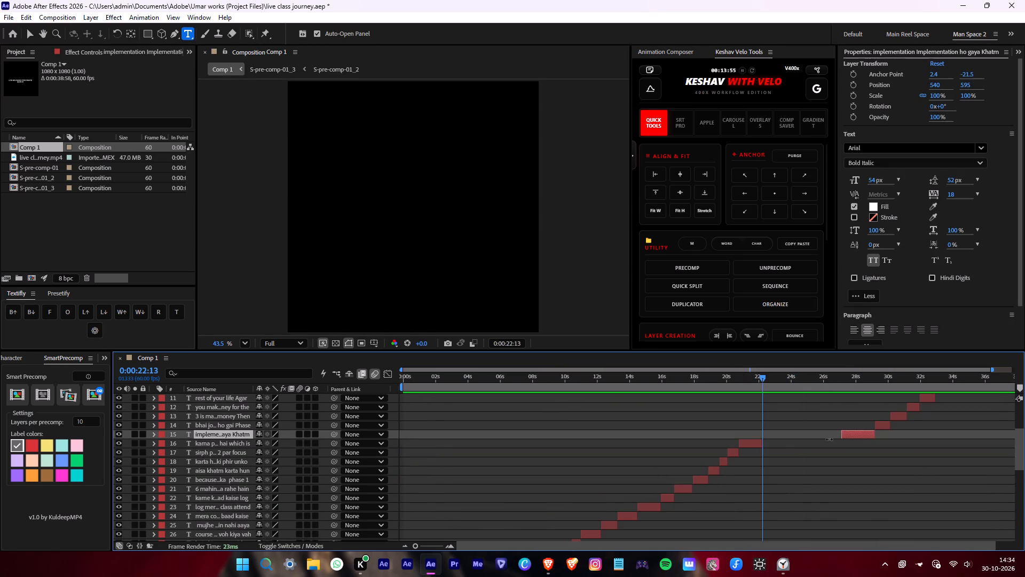
{"action": "left_click_drag", "start_coordinate": [829, 439], "coordinate": [764, 446]}
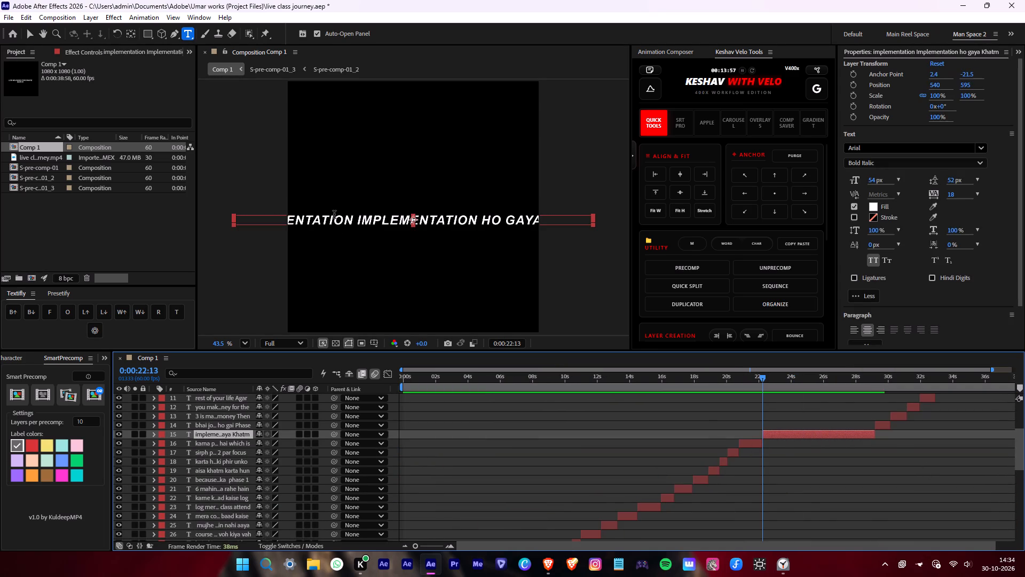
Cut the first "Implementation" from that caption so it reads "Implementation ho gaya Khatm".
{"action": "left_click_drag", "start_coordinate": [353, 218], "coordinate": [194, 215]}
{"action": "key", "text": "ctrl+x"}
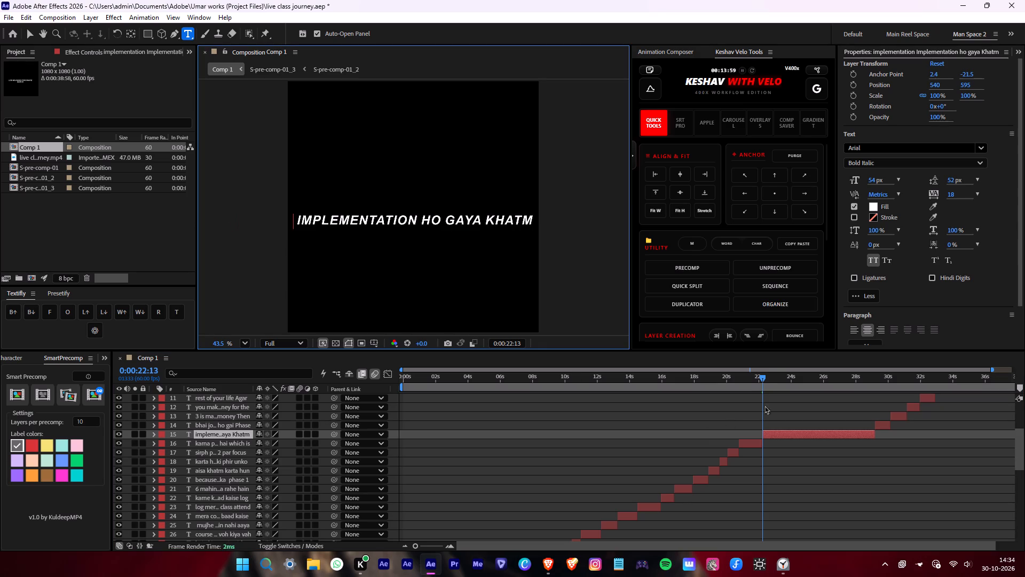
Paste "Implementation" after "which is" on the second line of the "karna padta hai which is" caption.
{"action": "left_click", "coordinate": [749, 382]}
{"action": "left_click", "coordinate": [744, 441]}
{"action": "left_click", "coordinate": [448, 233]}
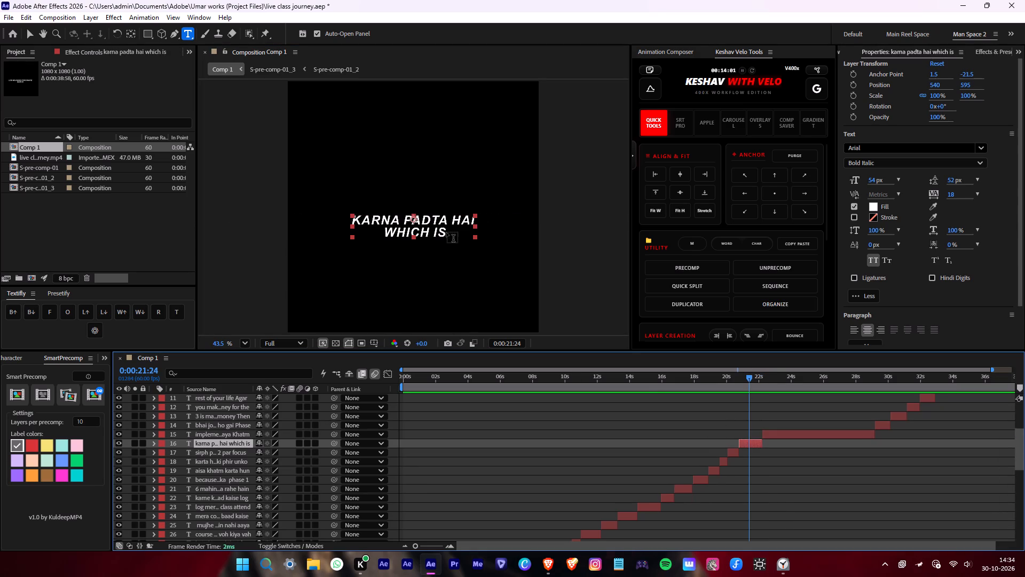
{"action": "key", "text": "ctrl+z"}
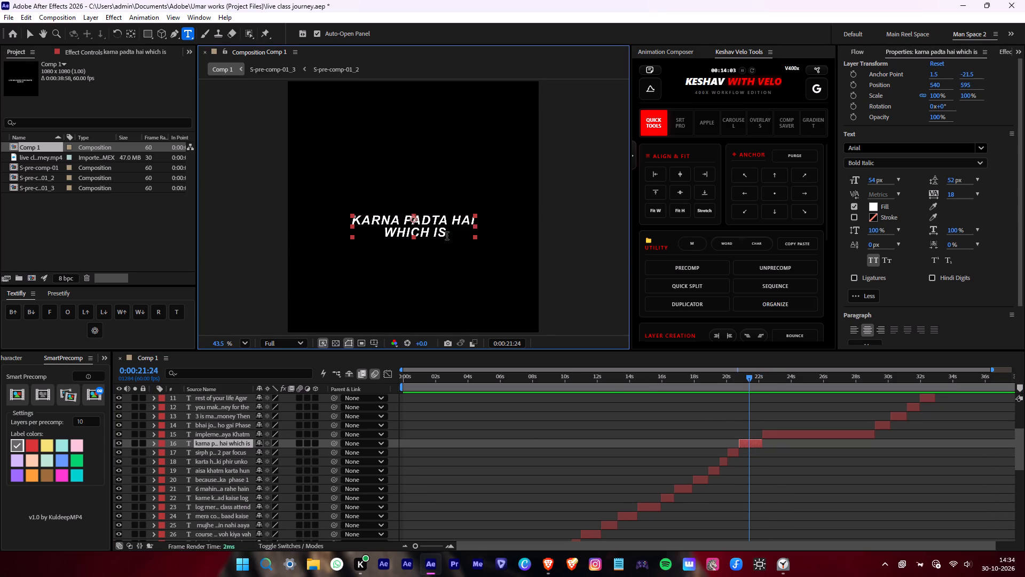
{"action": "left_click", "coordinate": [448, 235]}
{"action": "key", "text": "ctrl+z"}
{"action": "scroll", "coordinate": [734, 453], "scroll_direction": "up", "scroll_amount": 2, "text": "alt"}
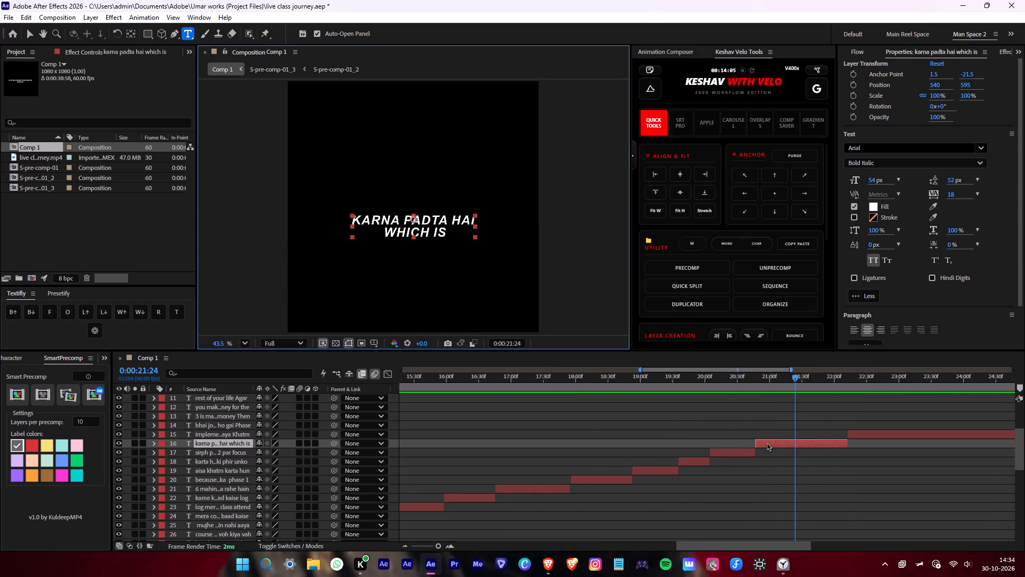
{"action": "left_click", "coordinate": [767, 442]}
{"action": "left_click", "coordinate": [447, 230]}
{"action": "key", "text": "space"}
{"action": "key", "text": "ctrl+v"}
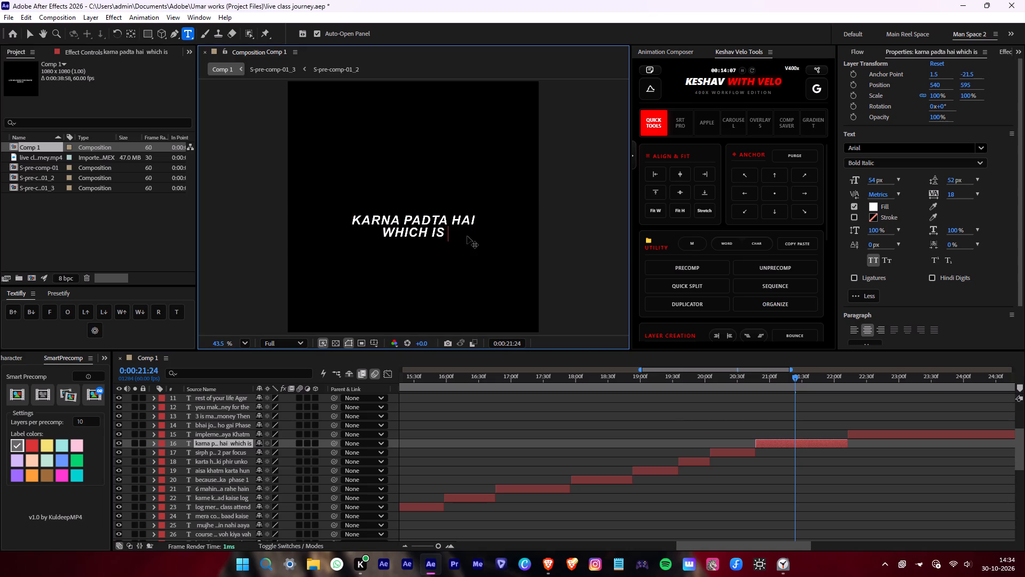
Play the audio from the start of the "Implementation ho gaya Khatm" caption at 0:00:22:13 to check its wording and timing.
{"action": "left_click", "coordinate": [904, 437]}
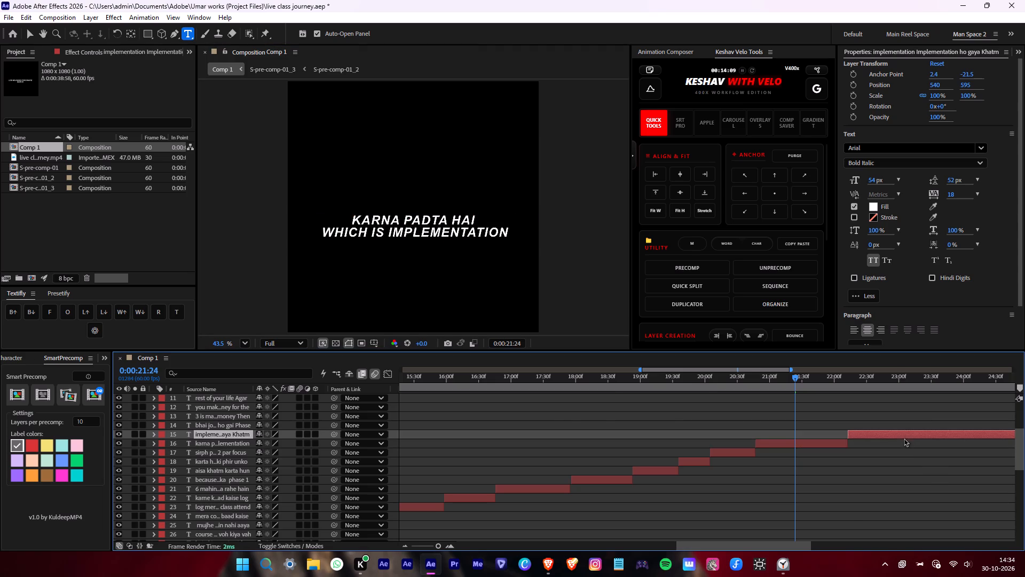
{"action": "key", "text": "i"}
{"action": "key", "text": "space"}
{"action": "middle_click_drag", "start_coordinate": [955, 454], "coordinate": [632, 450]}
{"action": "scroll", "coordinate": [659, 451], "scroll_direction": "down", "scroll_amount": 2, "text": "alt"}
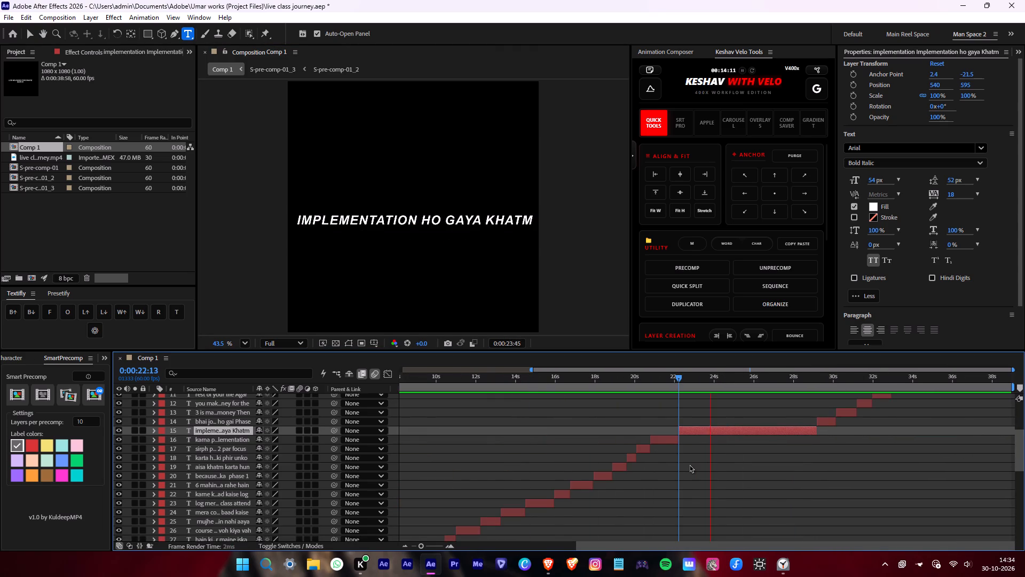
{"action": "key", "text": "space"}
{"action": "key", "text": "i"}
{"action": "key", "text": "space"}
{"action": "scroll", "coordinate": [832, 495], "scroll_direction": "down", "scroll_amount": 7}
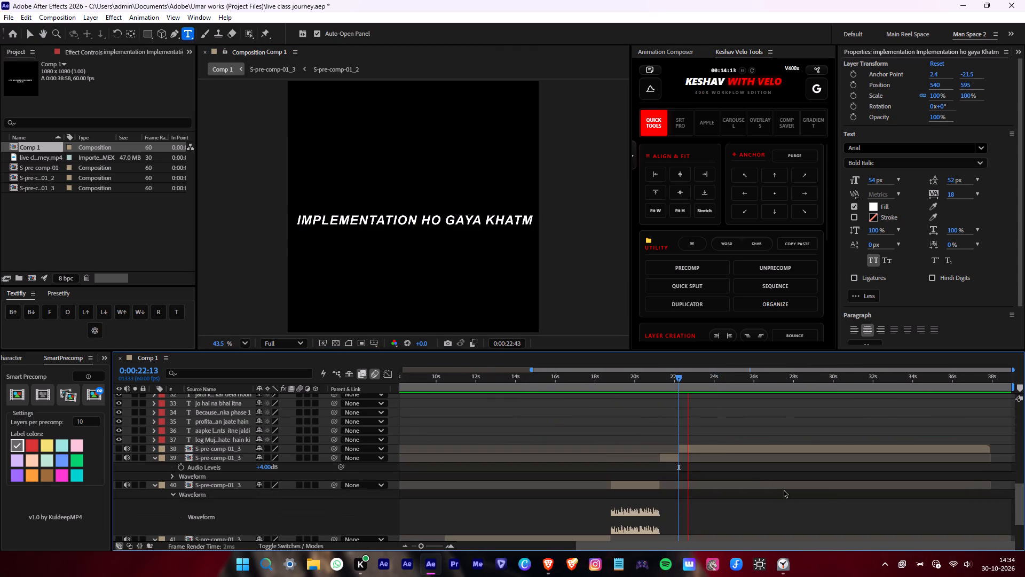
{"action": "key", "text": "space"}
Show the audio waveform of the S-pre-comp-01_3 layer that begins at 0:00:22:13.
{"action": "left_click", "coordinate": [720, 449]}
{"action": "type", "text": "ll"}
{"action": "scroll", "coordinate": [705, 447], "scroll_direction": "up", "scroll_amount": 1, "text": "alt"}
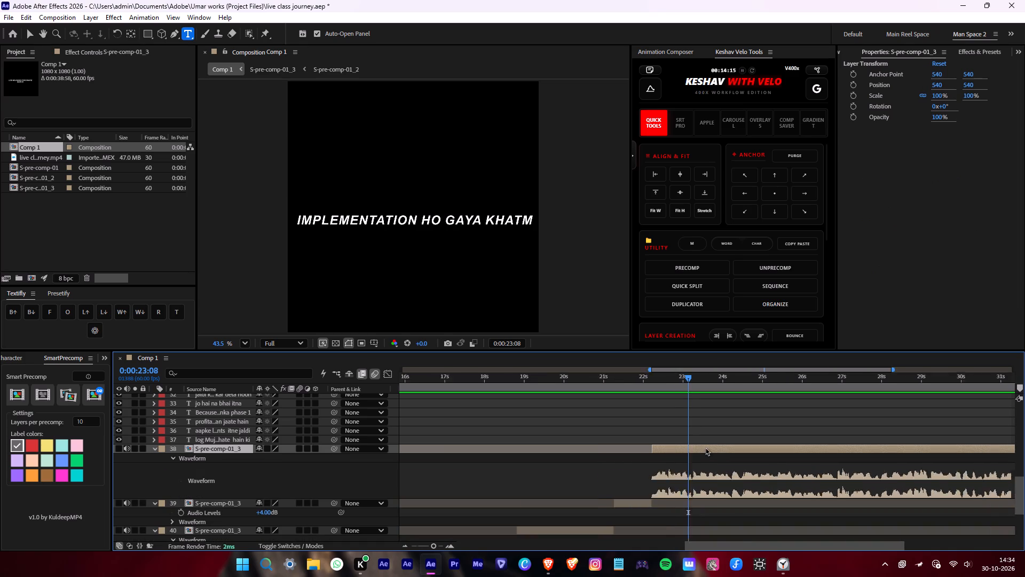
Listen for the phrase's end, split the "Implementation ho gaya Khatm" caption at 0:00:23:25, and delete the remainder.
{"action": "scroll", "coordinate": [705, 447], "scroll_direction": "up", "scroll_amount": 1, "text": "alt"}
{"action": "key", "text": "space"}
{"action": "key", "text": "space"}
{"action": "left_click", "coordinate": [680, 382]}
{"action": "key", "text": "space"}
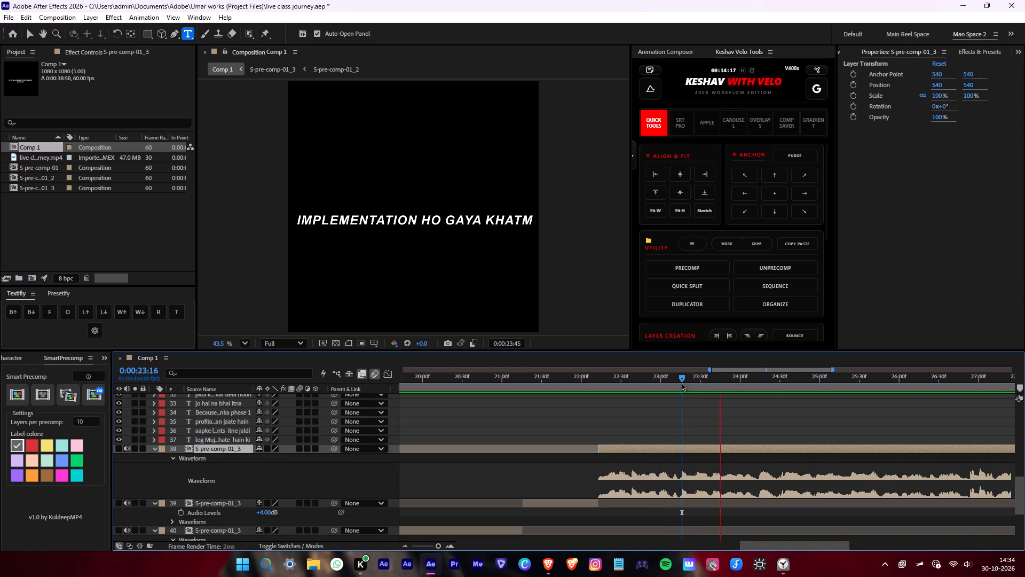
{"action": "left_click_drag", "start_coordinate": [684, 383], "coordinate": [694, 385]}
{"action": "key", "text": "space"}
{"action": "left_click", "coordinate": [694, 385]}
{"action": "scroll", "coordinate": [734, 423], "scroll_direction": "down", "scroll_amount": 1}
{"action": "scroll", "coordinate": [752, 433], "scroll_direction": "up", "scroll_amount": 10}
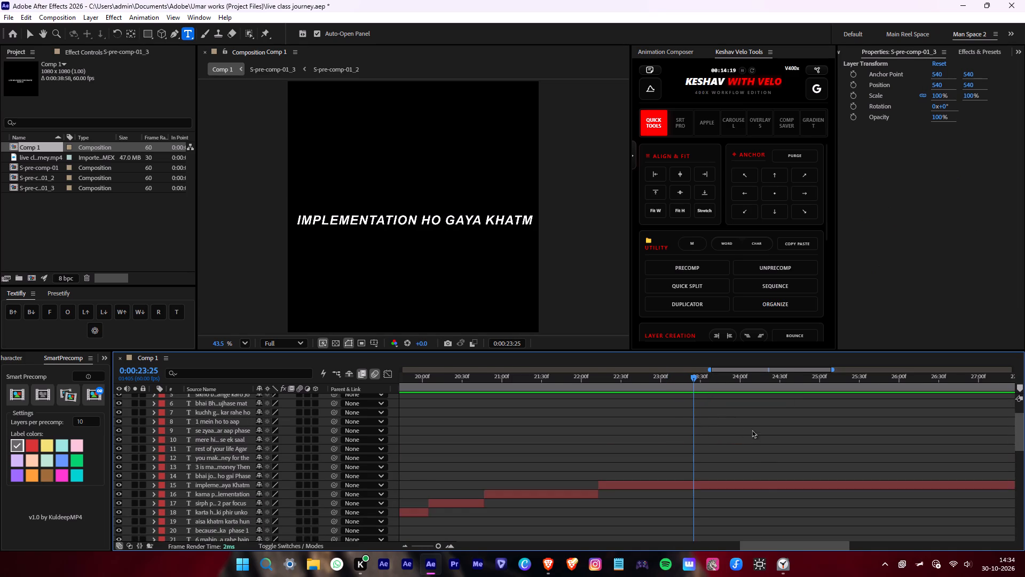
{"action": "left_click", "coordinate": [760, 481]}
{"action": "key", "text": "alt+d"}
{"action": "key", "text": "Delete"}
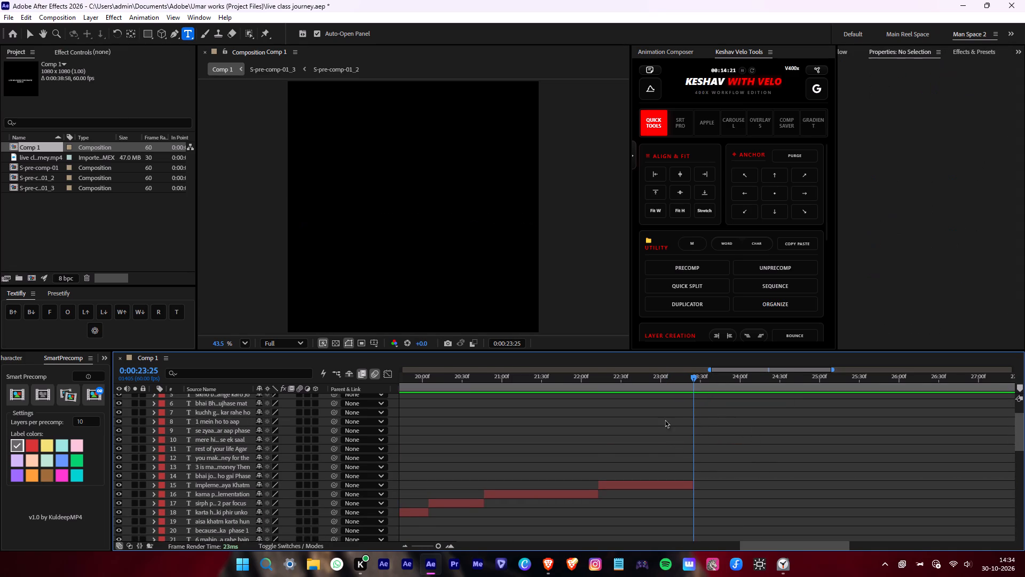
Break the "Implementation ho gaya Khatm" caption onto two lines after "Implementation".
{"action": "left_click", "coordinate": [657, 393]}
{"action": "left_click", "coordinate": [642, 387]}
{"action": "left_click", "coordinate": [643, 484]}
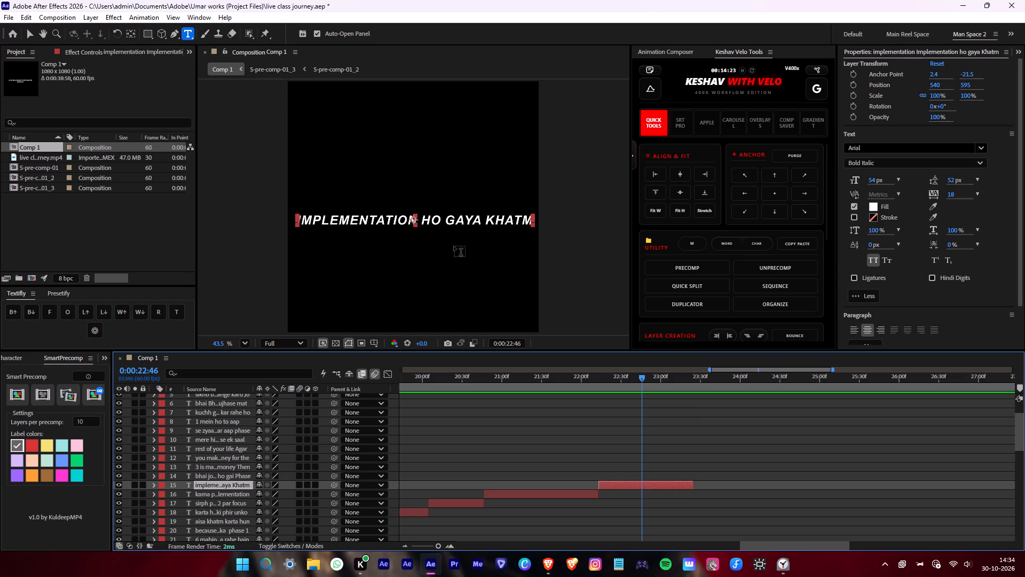
{"action": "left_click", "coordinate": [423, 219]}
{"action": "key", "text": "Return"}
{"action": "left_click", "coordinate": [685, 483]}
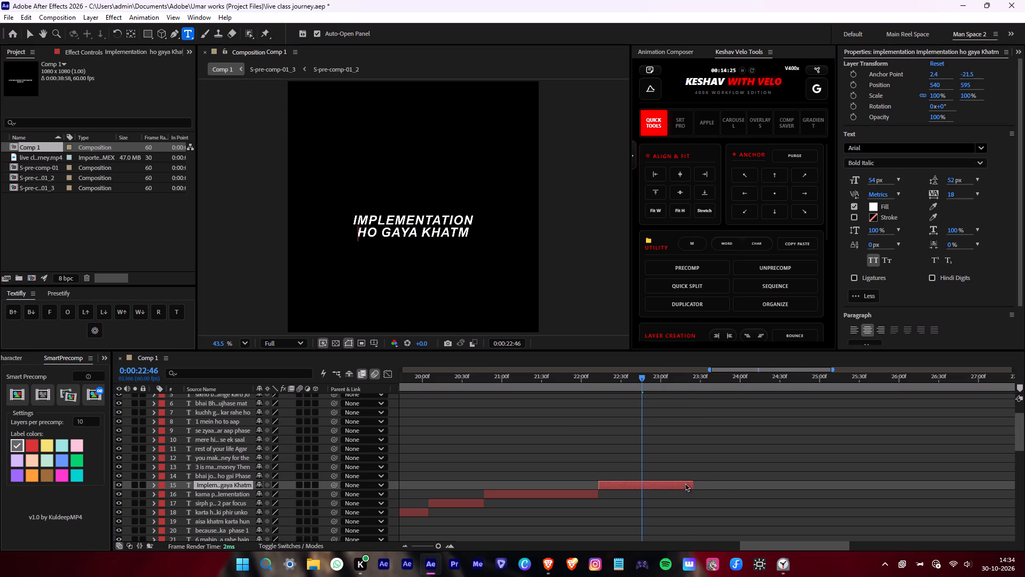
Extend the start of the "bhai journey ho gai Phase" caption layer back to 0:00:23:25.
{"action": "scroll", "coordinate": [699, 474], "scroll_direction": "up", "scroll_amount": 3, "text": "alt"}
{"action": "left_click", "coordinate": [652, 383]}
{"action": "scroll", "coordinate": [690, 432], "scroll_direction": "down", "scroll_amount": 4, "text": "alt"}
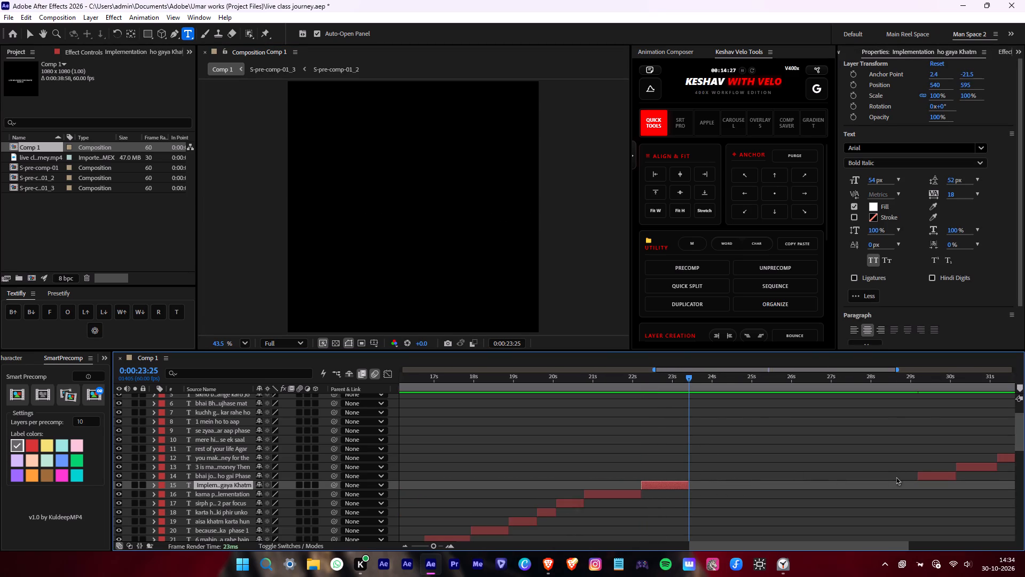
{"action": "left_click_drag", "start_coordinate": [918, 475], "coordinate": [690, 484]}
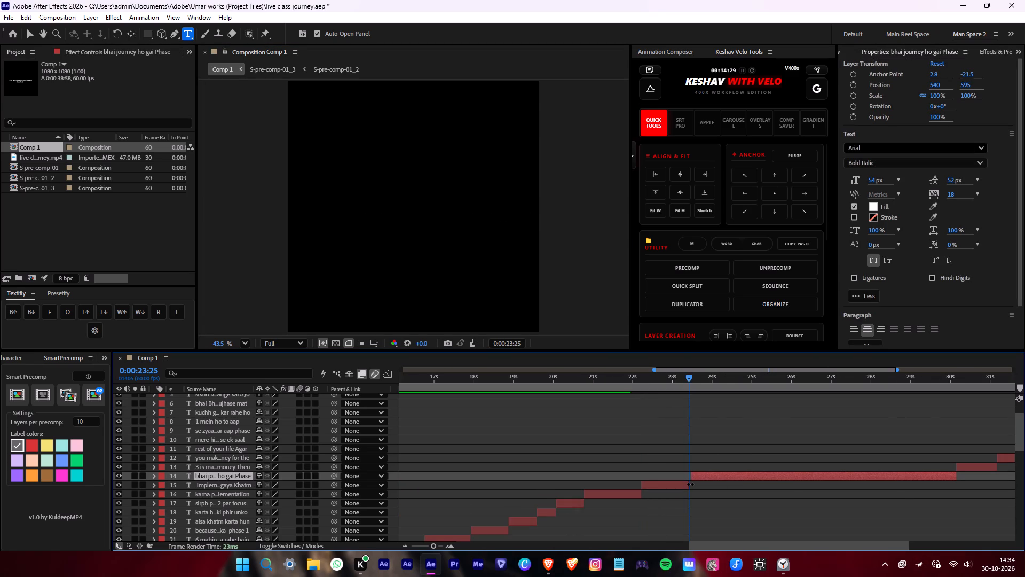
{"action": "left_click_drag", "start_coordinate": [690, 484], "coordinate": [688, 483]}
{"action": "scroll", "coordinate": [688, 482], "scroll_direction": "up", "scroll_amount": 3, "text": "alt"}
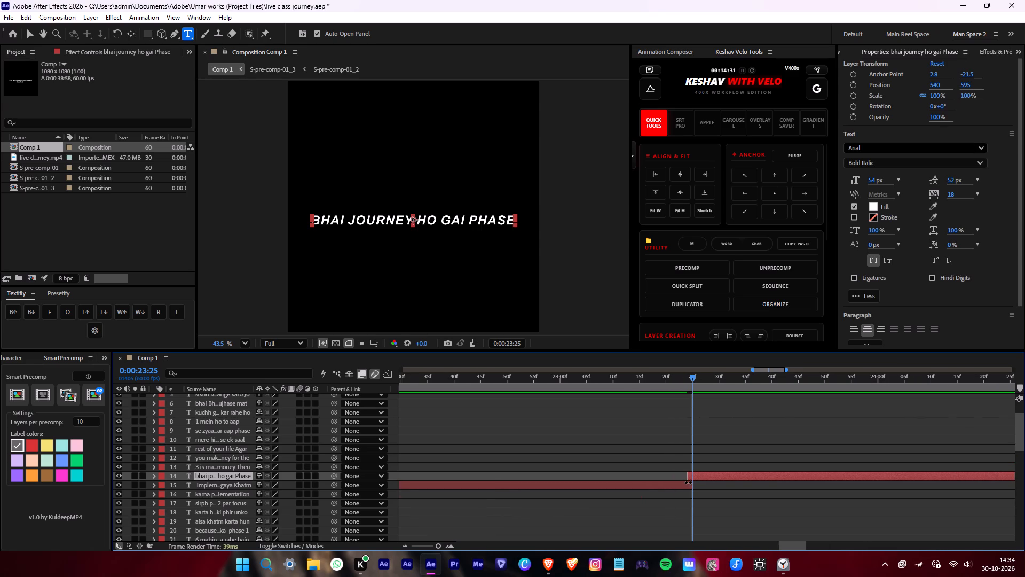
{"action": "left_click", "coordinate": [684, 478]}
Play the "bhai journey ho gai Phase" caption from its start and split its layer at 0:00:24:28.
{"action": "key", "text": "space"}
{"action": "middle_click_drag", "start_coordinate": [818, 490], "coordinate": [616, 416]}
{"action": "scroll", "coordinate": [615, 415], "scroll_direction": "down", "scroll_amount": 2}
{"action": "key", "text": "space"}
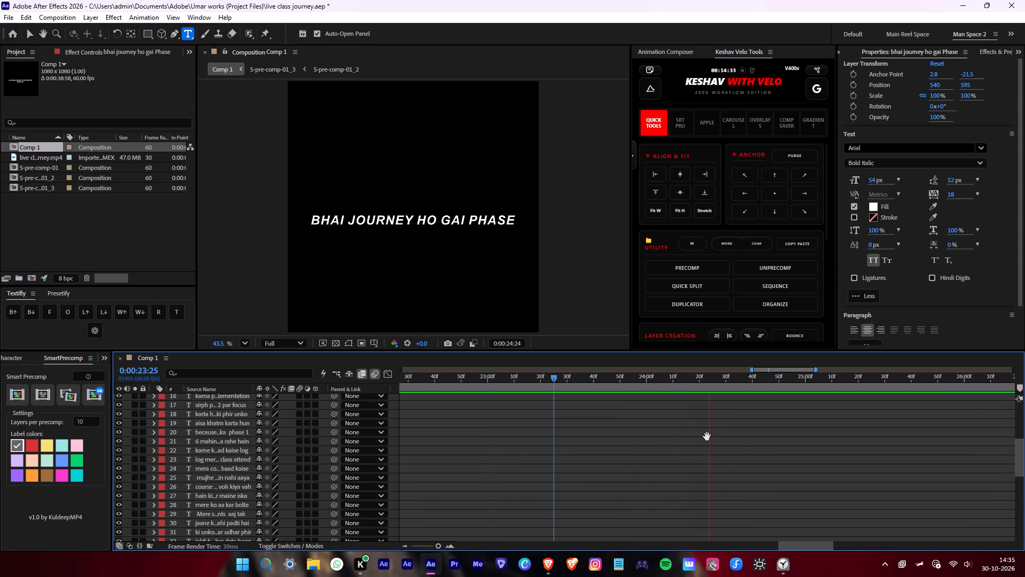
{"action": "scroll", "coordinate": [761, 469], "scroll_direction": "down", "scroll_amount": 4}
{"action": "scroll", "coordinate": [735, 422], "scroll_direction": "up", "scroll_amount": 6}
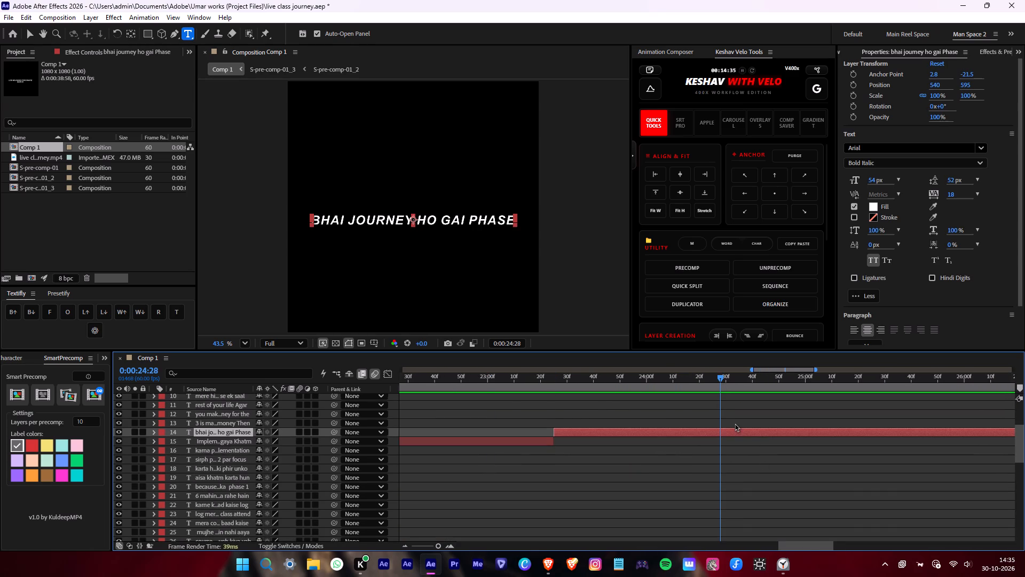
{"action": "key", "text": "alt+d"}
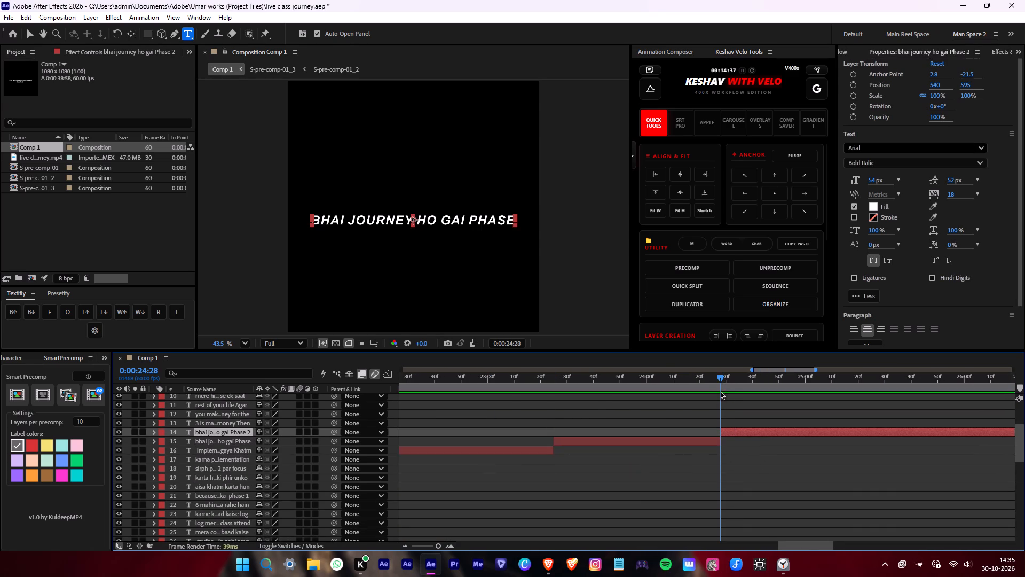
Locate the end of "ho gai" in the audio at 0:00:24:14 and cut "Phase" from the earlier "bhai journey ho gai Phase" caption.
{"action": "key", "text": "space"}
{"action": "left_click_drag", "start_coordinate": [719, 380], "coordinate": [677, 382]}
{"action": "scroll", "coordinate": [673, 385], "scroll_direction": "down", "scroll_amount": 6}
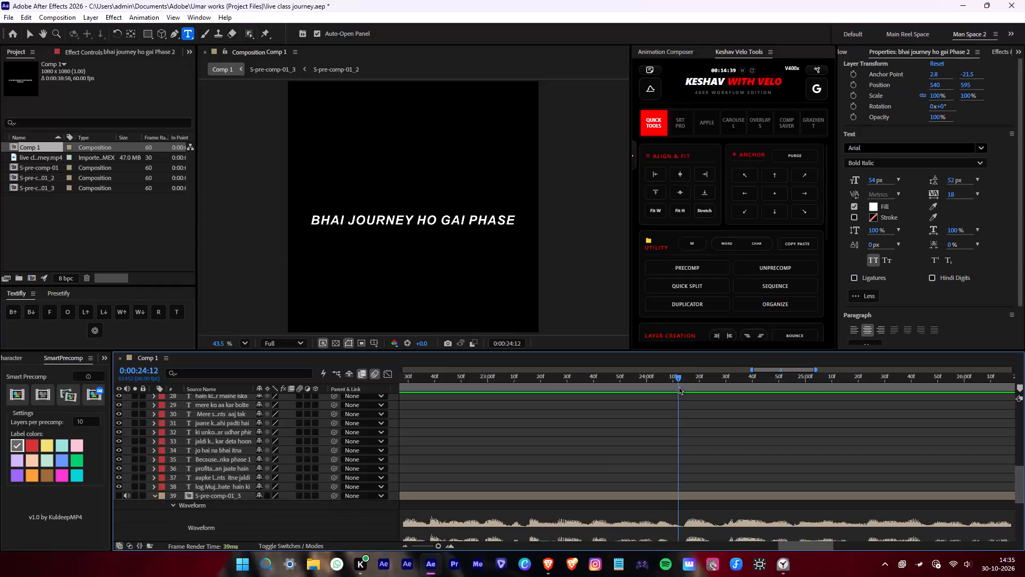
{"action": "key", "text": "space"}
{"action": "left_click", "coordinate": [679, 385]}
{"action": "key", "text": "space"}
{"action": "left_click", "coordinate": [683, 385]}
{"action": "scroll", "coordinate": [684, 385], "scroll_direction": "up", "scroll_amount": 6}
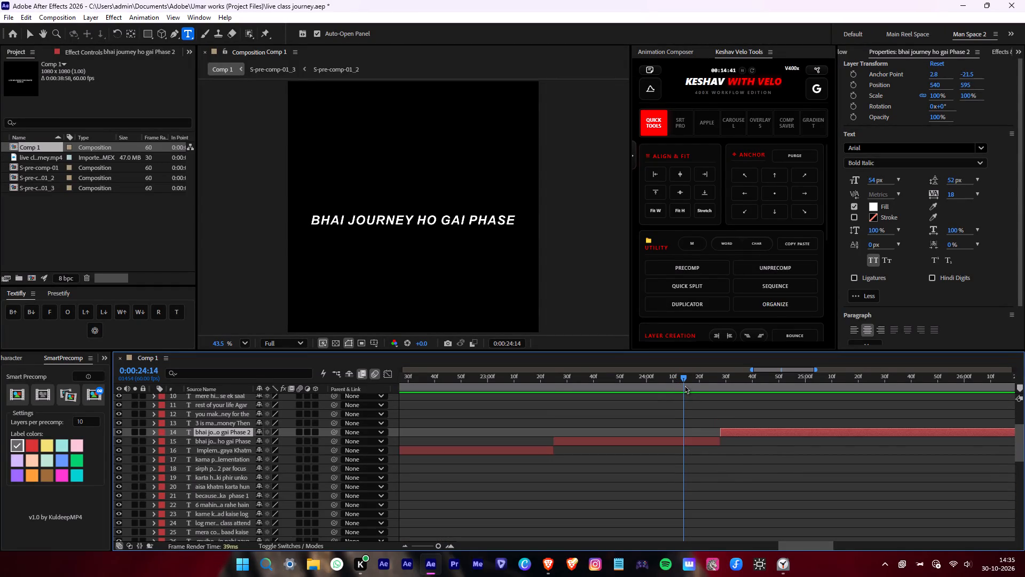
{"action": "left_click", "coordinate": [674, 438]}
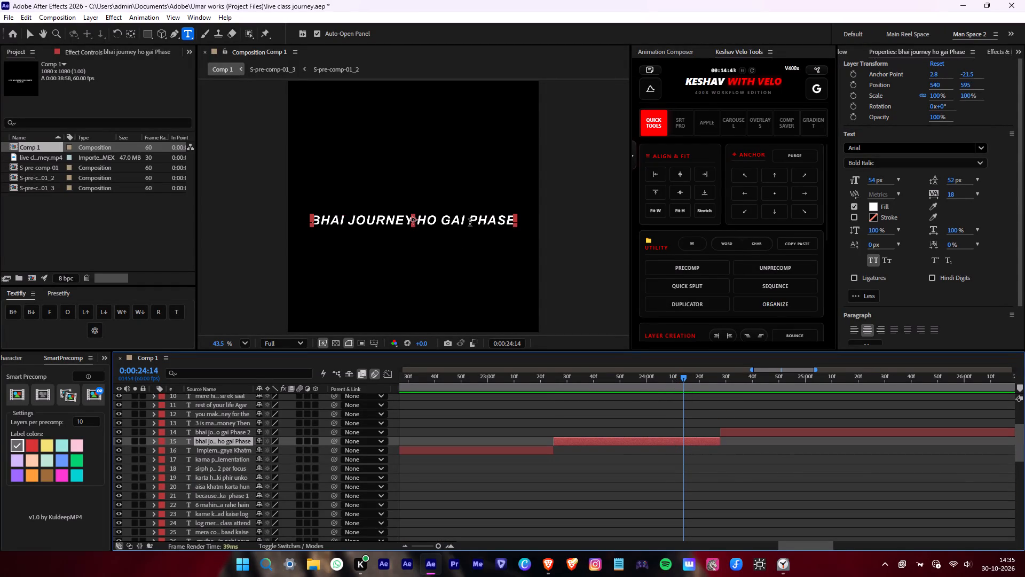
{"action": "left_click_drag", "start_coordinate": [470, 222], "coordinate": [522, 223]}
{"action": "key", "text": "ctrl+x"}
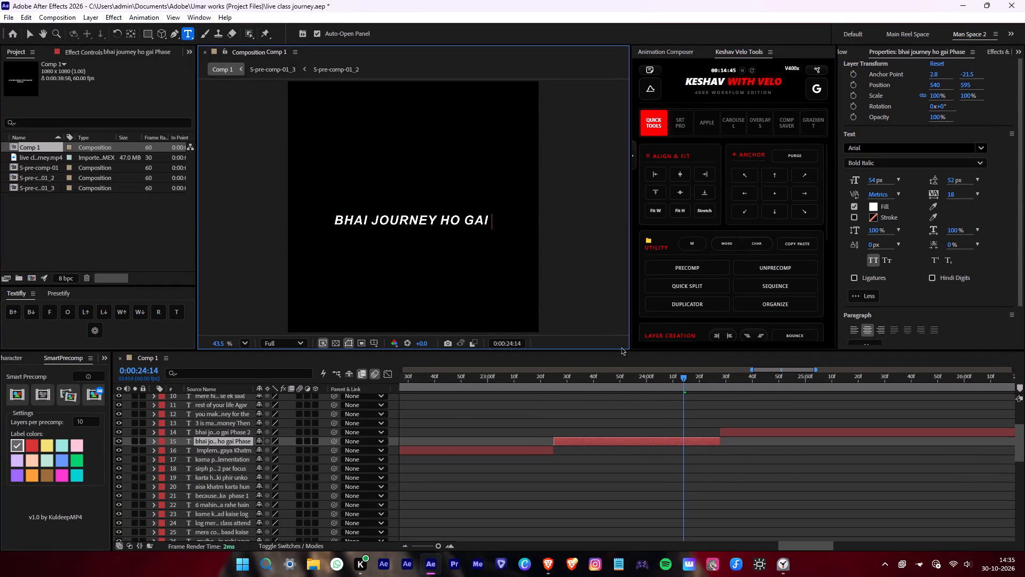
Split the "bhai journey ho gai" caption layer at 0:00:24:14 and delete the remainder.
{"action": "left_click", "coordinate": [667, 439]}
{"action": "key", "text": "alt+d"}
{"action": "key", "text": "Delete"}
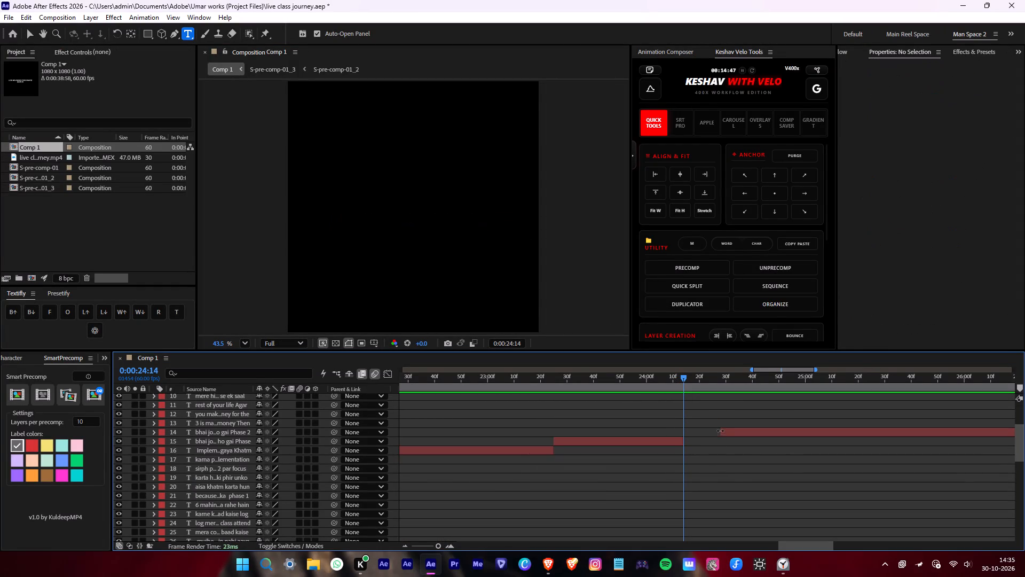
Delete the split-off duplicate caption layer "bhai journey ho gai Phase 2".
{"action": "left_click_drag", "start_coordinate": [720, 431], "coordinate": [684, 442]}
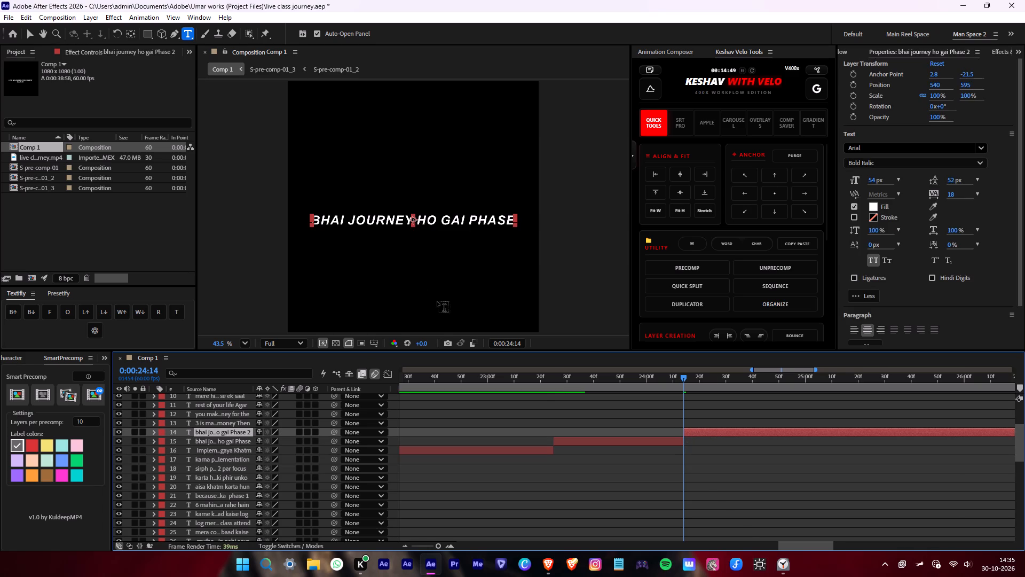
{"action": "left_click", "coordinate": [692, 432]}
{"action": "scroll", "coordinate": [692, 432], "scroll_direction": "down", "scroll_amount": 6, "text": "alt"}
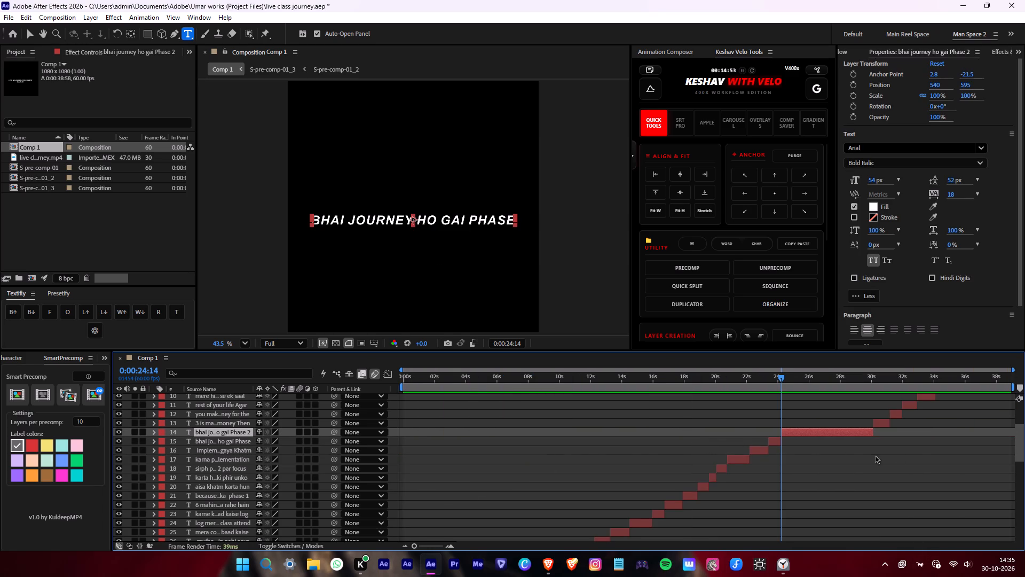
{"action": "key", "text": "Delete"}
Extend the start of the "3 is making money Then" caption layer back to 0:00:24:14.
{"action": "left_click_drag", "start_coordinate": [870, 423], "coordinate": [777, 430]}
{"action": "scroll", "coordinate": [903, 458], "scroll_direction": "up", "scroll_amount": 4}
{"action": "scroll", "coordinate": [903, 458], "scroll_direction": "down", "scroll_amount": 2}
{"action": "scroll", "coordinate": [762, 468], "scroll_direction": "up", "scroll_amount": 3, "text": "alt"}
{"action": "middle_click_drag", "start_coordinate": [940, 477], "coordinate": [912, 478]}
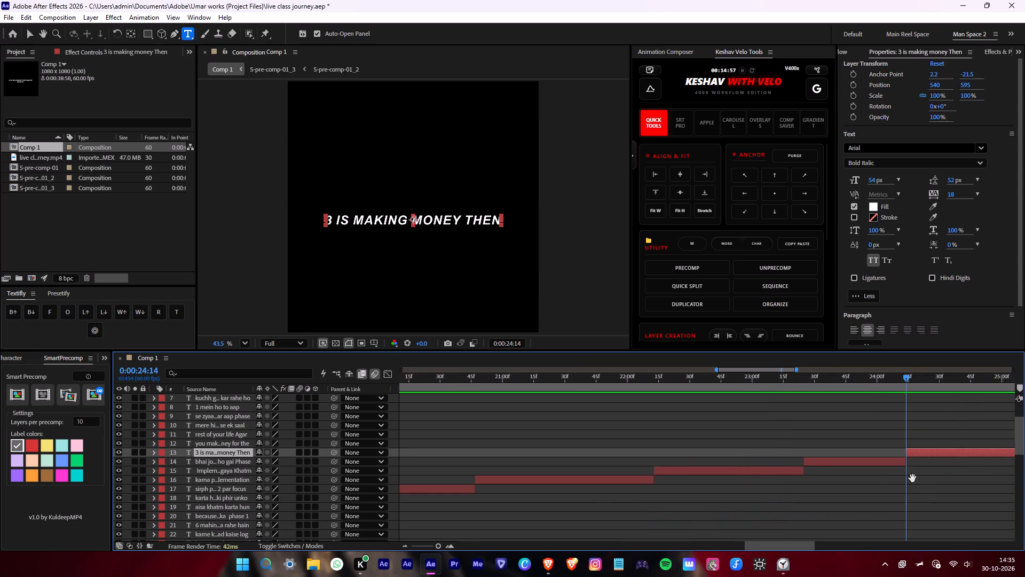
{"action": "middle_click_drag", "start_coordinate": [912, 478], "coordinate": [740, 480]}
Paste "Phase" before "3 is making money Then" and break the line after "is".
{"action": "left_click", "coordinate": [327, 221]}
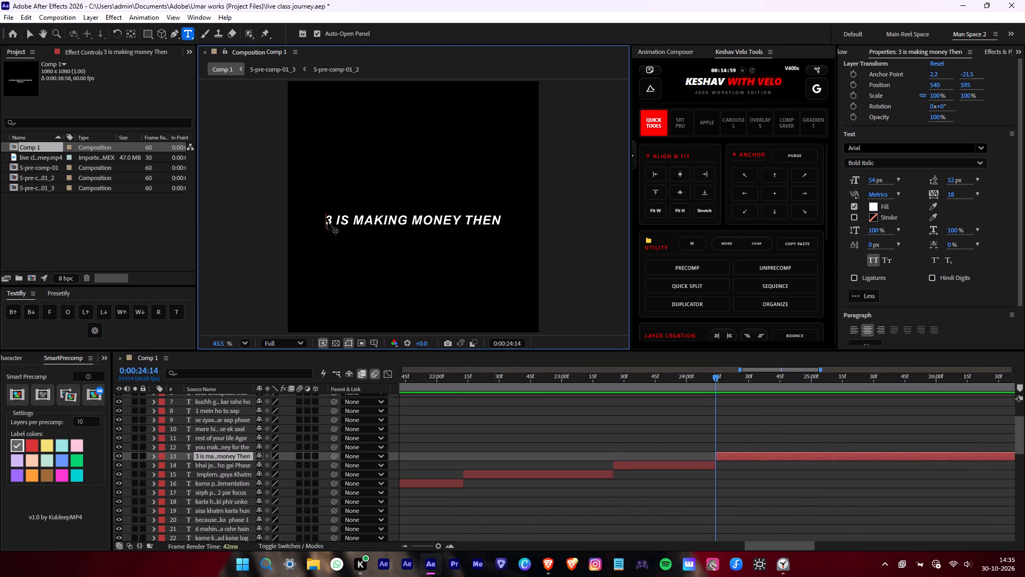
{"action": "key", "text": "ctrl+v"}
{"action": "key", "text": "space"}
{"action": "left_click", "coordinate": [376, 220]}
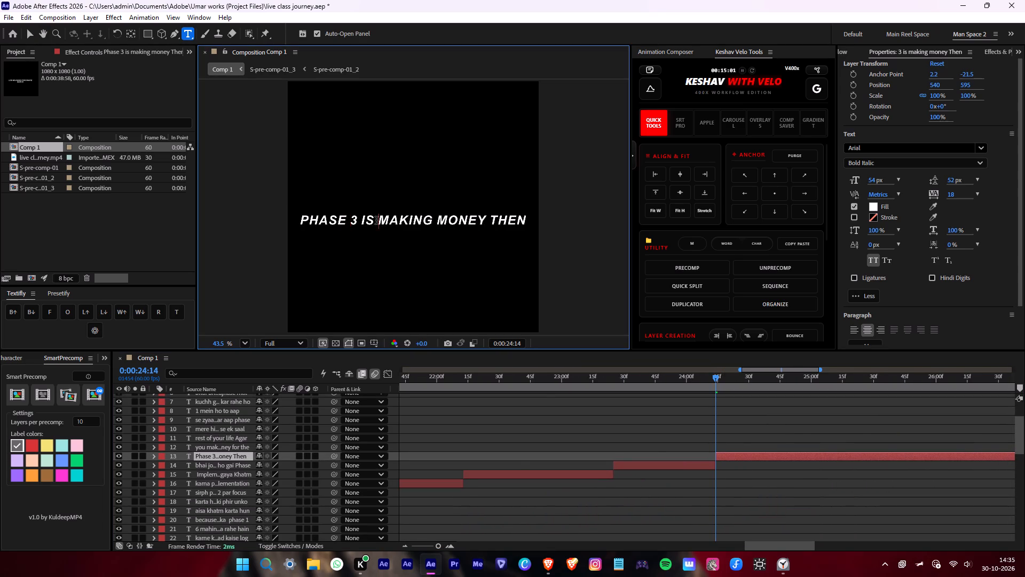
{"action": "key", "text": "Return"}
Change "gai" to "gayi" in the "bhai journey ho gai" caption.
{"action": "left_click", "coordinate": [696, 391]}
{"action": "left_click", "coordinate": [684, 465]}
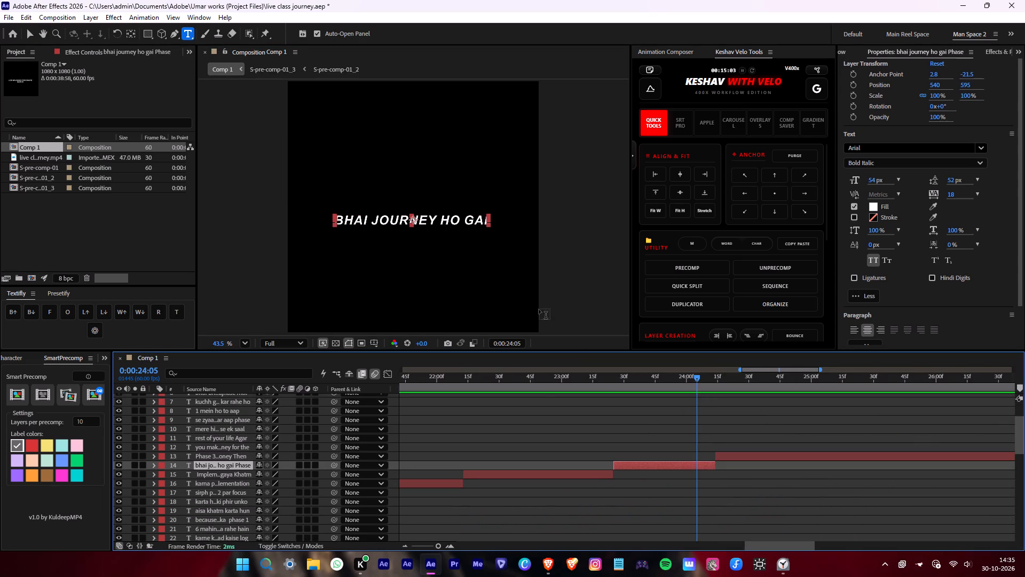
{"action": "left_click_drag", "start_coordinate": [487, 221], "coordinate": [483, 232]}
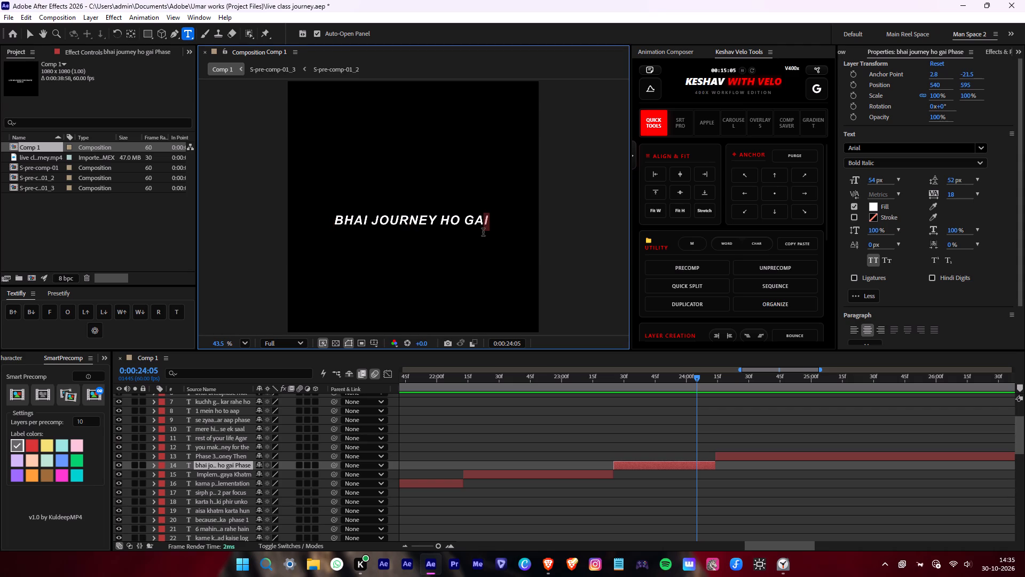
{"action": "type", "text": "yi"}
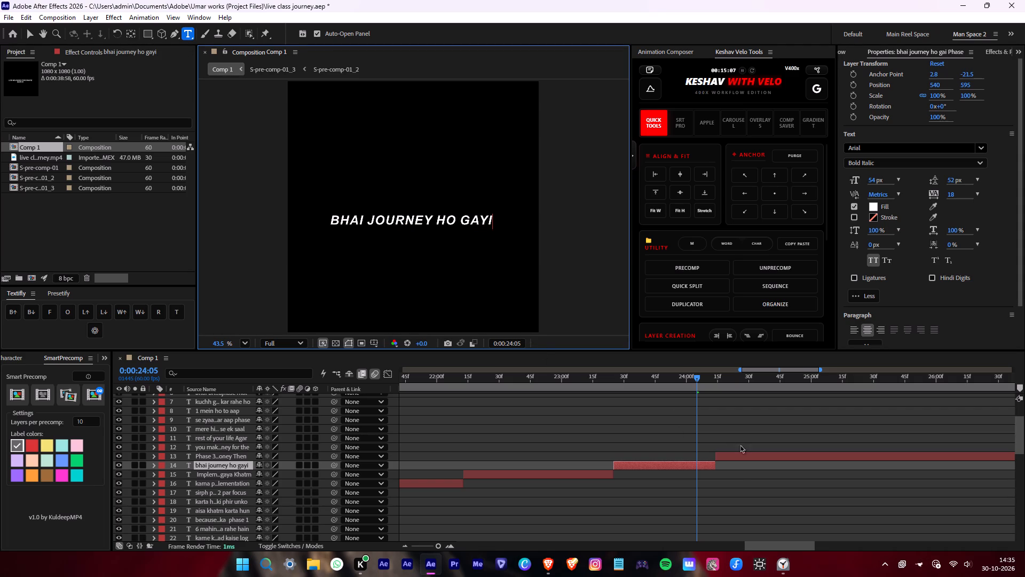
Locate the end of "making money" in the audio at 0:00:25:22 and cut "Then" from the "Phase 3 is making money Then" caption.
{"action": "left_click", "coordinate": [739, 457]}
{"action": "key", "text": "i"}
{"action": "key", "text": "space"}
{"action": "middle_click_drag", "start_coordinate": [968, 529], "coordinate": [830, 501]}
{"action": "scroll", "coordinate": [803, 486], "scroll_direction": "down", "scroll_amount": 4}
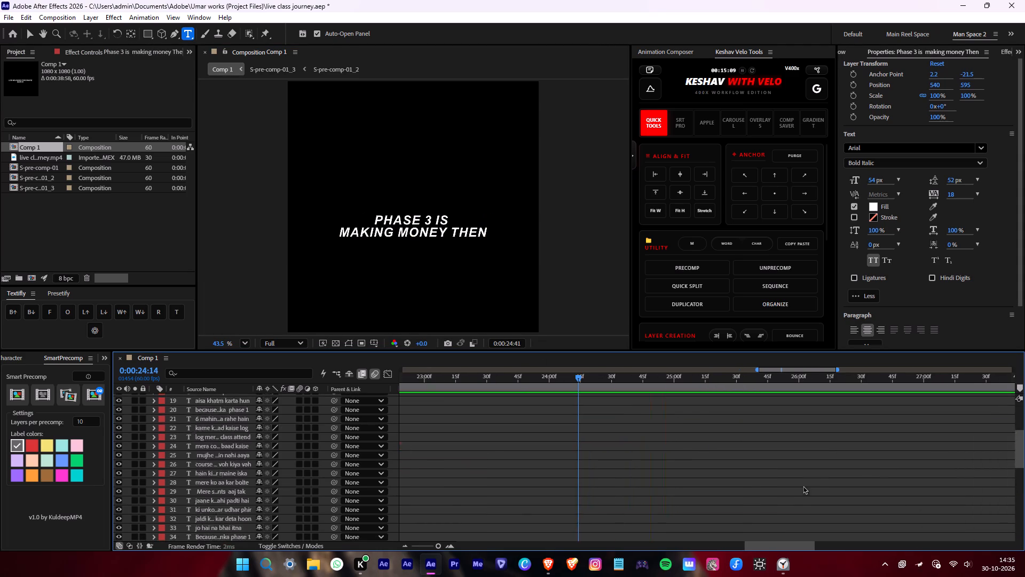
{"action": "scroll", "coordinate": [803, 486], "scroll_direction": "down", "scroll_amount": 2}
{"action": "key", "text": "space"}
{"action": "left_click_drag", "start_coordinate": [742, 384], "coordinate": [720, 384]}
{"action": "key", "text": "space"}
{"action": "left_click", "coordinate": [720, 384]}
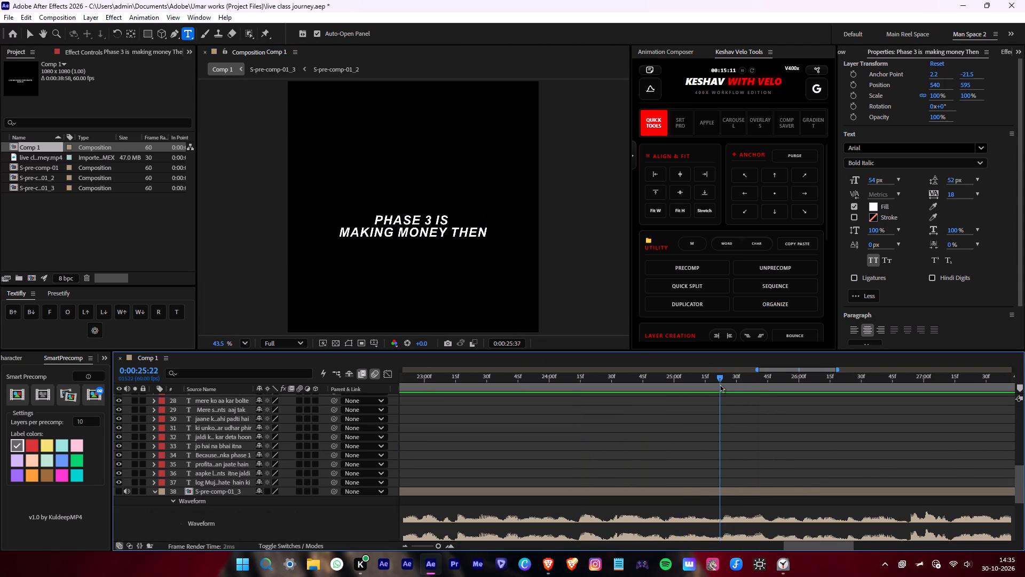
{"action": "scroll", "coordinate": [722, 388], "scroll_direction": "up", "scroll_amount": 4}
{"action": "left_click_drag", "start_coordinate": [451, 232], "coordinate": [500, 232]}
{"action": "key", "text": "ctrl+x"}
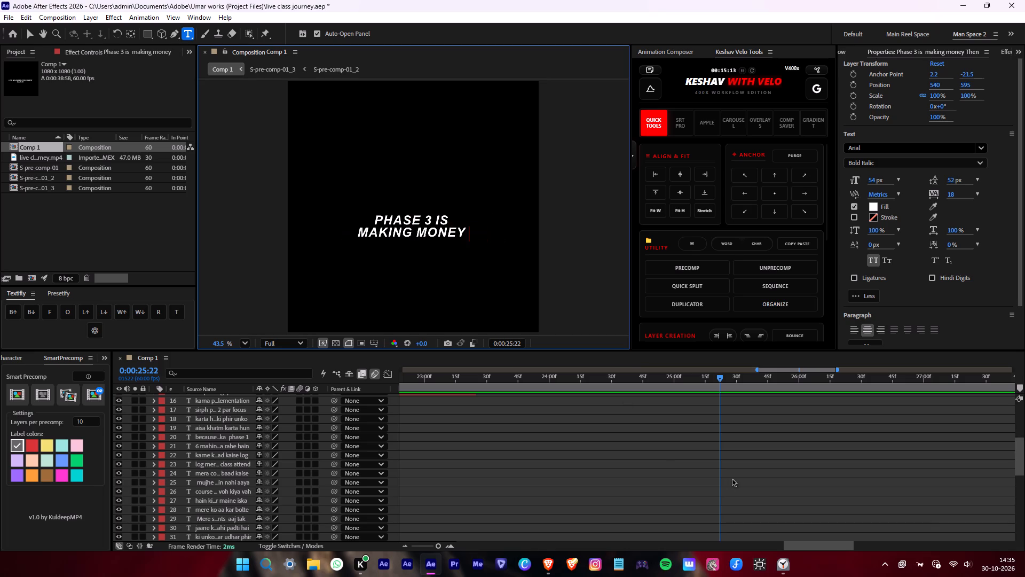
Split the "Phase 3 is making money" caption layer at 0:00:25:22 and delete the remainder.
{"action": "scroll", "coordinate": [732, 479], "scroll_direction": "up", "scroll_amount": 5}
{"action": "left_click", "coordinate": [750, 500]}
{"action": "left_click", "coordinate": [749, 504]}
{"action": "key", "text": "alt+d"}
{"action": "key", "text": "Delete"}
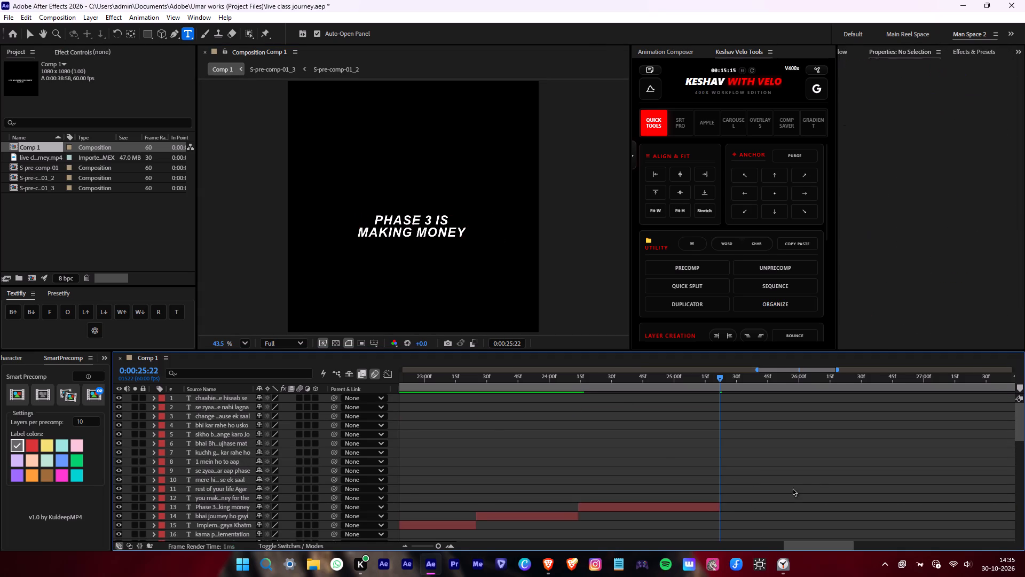
Extend the start of the "you make money for the" caption layer back to 0:00:25:22.
{"action": "middle_click_drag", "start_coordinate": [818, 482], "coordinate": [587, 419]}
{"action": "scroll", "coordinate": [623, 430], "scroll_direction": "down", "scroll_amount": 4, "text": "alt"}
{"action": "left_click_drag", "start_coordinate": [880, 437], "coordinate": [799, 442]}
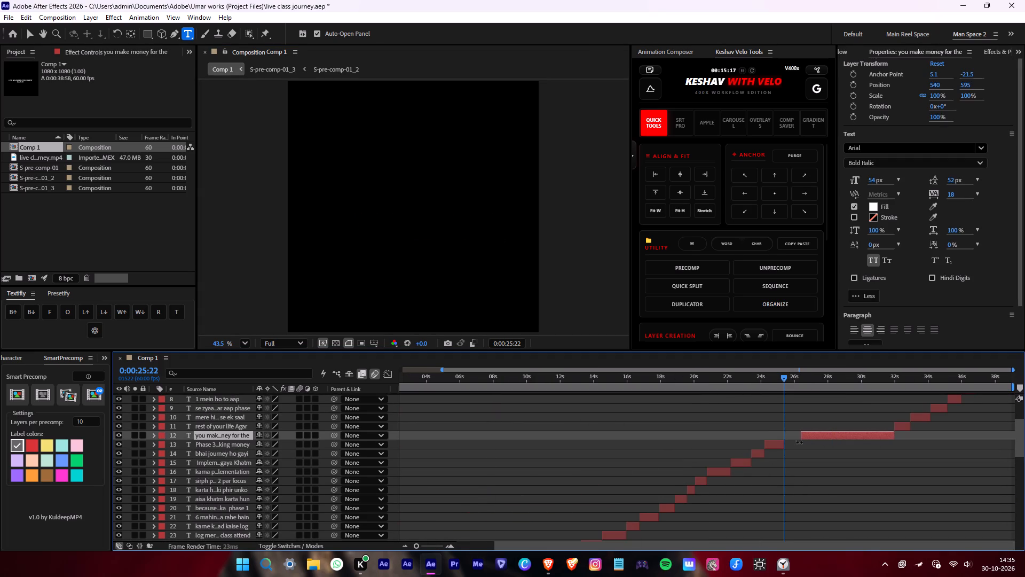
{"action": "left_click_drag", "start_coordinate": [799, 442], "coordinate": [783, 445]}
{"action": "scroll", "coordinate": [787, 443], "scroll_direction": "up", "scroll_amount": 3, "text": "alt"}
{"action": "left_click_drag", "start_coordinate": [762, 433], "coordinate": [761, 433]}
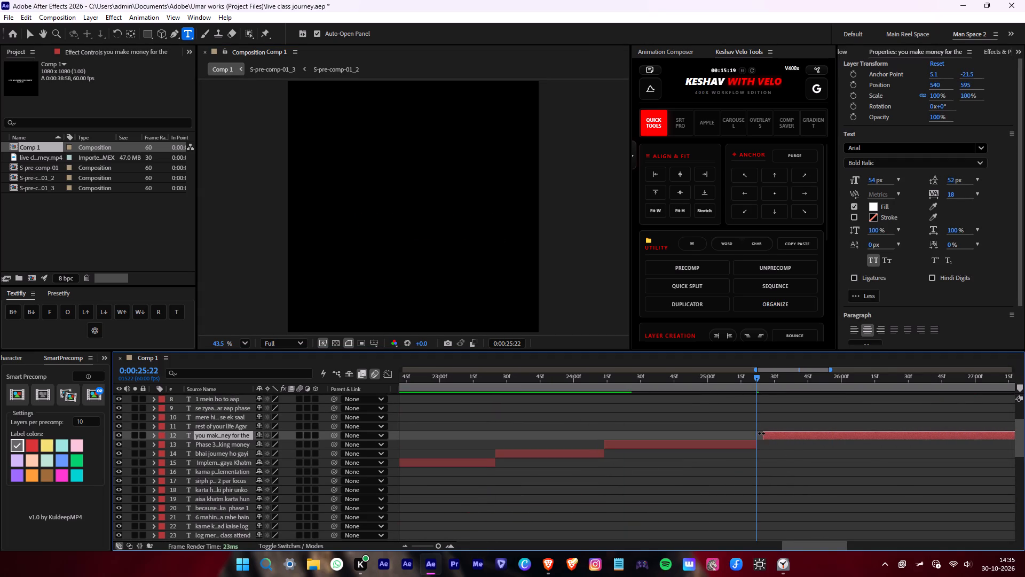
{"action": "left_click_drag", "start_coordinate": [761, 433], "coordinate": [755, 433]}
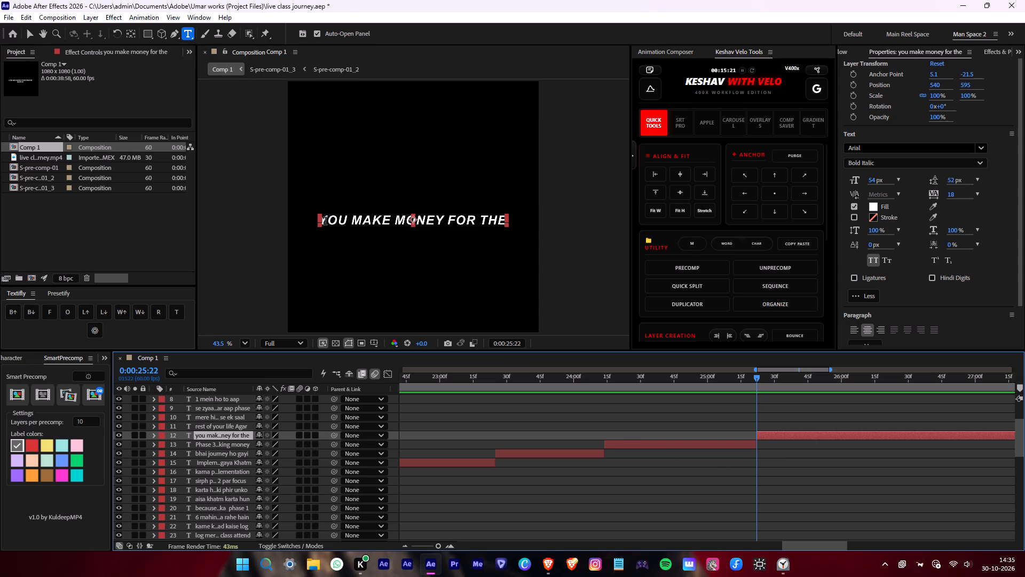
Paste "Then" before "you make money for the" and break the line after "money".
{"action": "left_click", "coordinate": [319, 217]}
{"action": "key", "text": "ctrl+v"}
{"action": "key", "text": "space"}
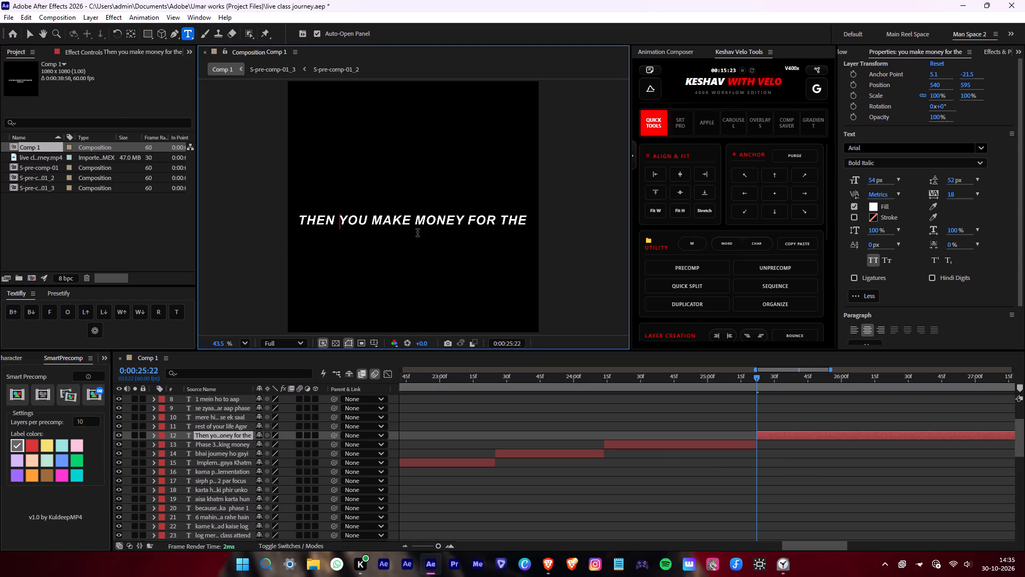
{"action": "left_click", "coordinate": [464, 221]}
{"action": "key", "text": "Return"}
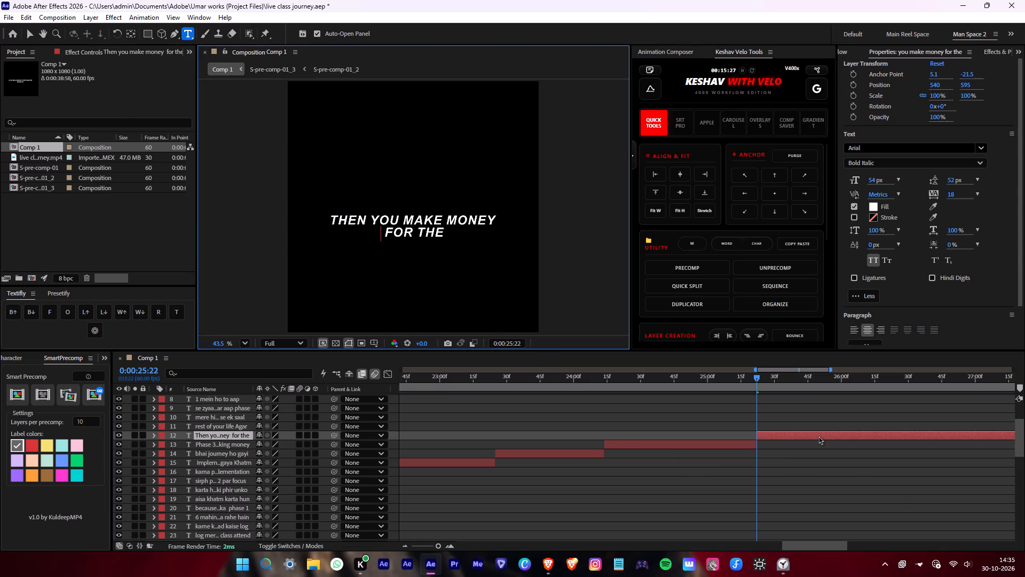
Play the audio under the "Then you make money for the" caption and place the playhead at the phrase's end, 0:00:26:48.
{"action": "left_click", "coordinate": [818, 436]}
{"action": "key", "text": "space"}
{"action": "middle_click_drag", "start_coordinate": [867, 451], "coordinate": [581, 444]}
{"action": "scroll", "coordinate": [641, 440], "scroll_direction": "down", "scroll_amount": 7}
{"action": "key", "text": "space"}
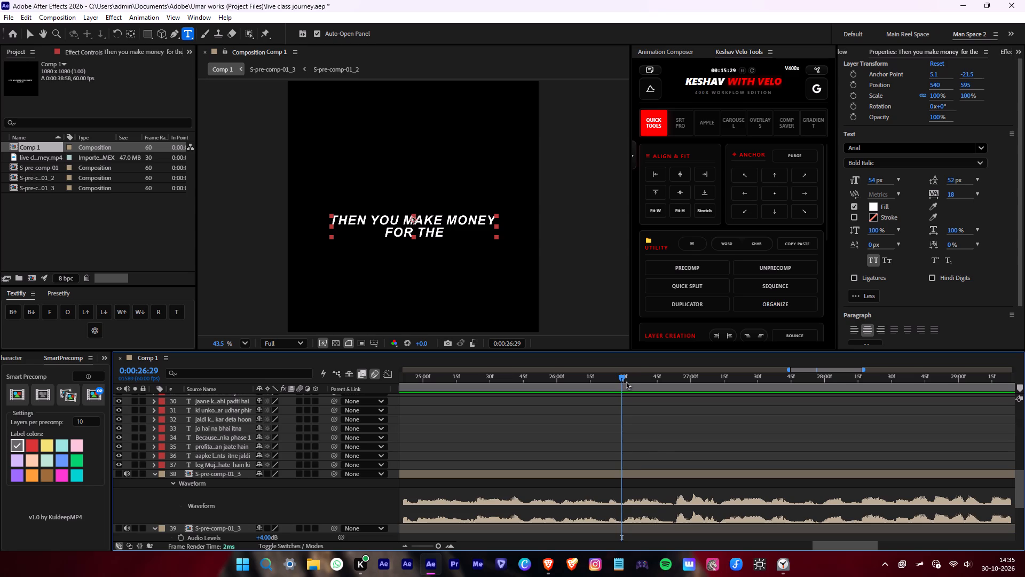
{"action": "left_click_drag", "start_coordinate": [626, 381], "coordinate": [675, 381]}
{"action": "key", "text": "space"}
{"action": "left_click", "coordinate": [675, 381]}
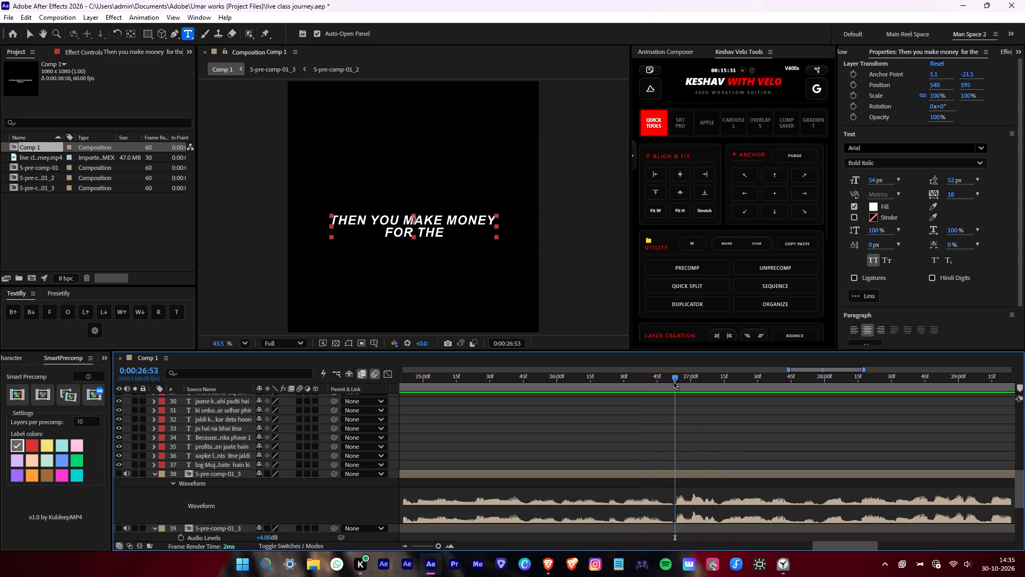
{"action": "key", "text": "space"}
{"action": "left_click", "coordinate": [673, 381]}
{"action": "left_click_drag", "start_coordinate": [668, 381], "coordinate": [663, 380]}
{"action": "key", "text": "space"}
{"action": "left_click", "coordinate": [663, 380]}
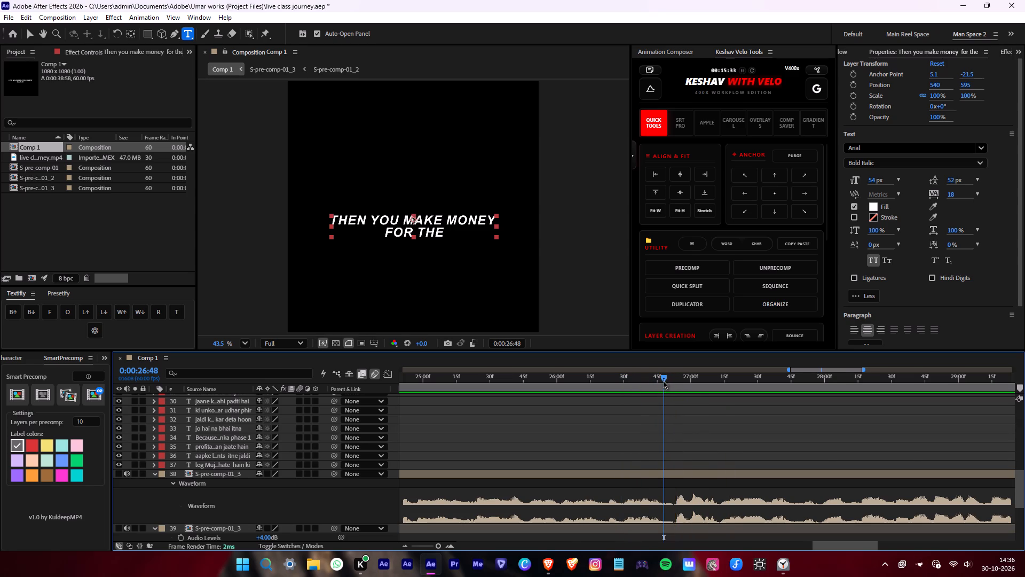
Tighten the S-pre-comp-01_3 audio at 0:00:26:48: split it, shift the later part about 6 frames earlier and delete its overlap before the cut.
{"action": "scroll", "coordinate": [669, 409], "scroll_direction": "up", "scroll_amount": 1, "text": "alt"}
{"action": "left_click", "coordinate": [675, 471], "text": "alt"}
{"action": "key", "text": "alt+d"}
{"action": "key", "text": "l"}
{"action": "key", "text": "l"}
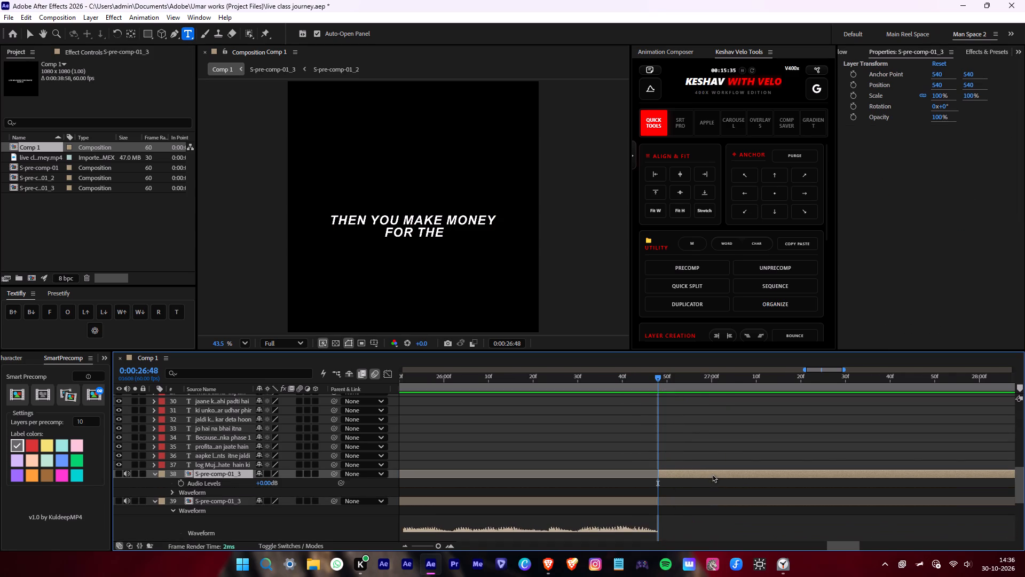
{"action": "left_click_drag", "start_coordinate": [712, 473], "coordinate": [688, 477]}
{"action": "key", "text": "alt+d"}
{"action": "left_click", "coordinate": [656, 484]}
{"action": "key", "text": "Delete"}
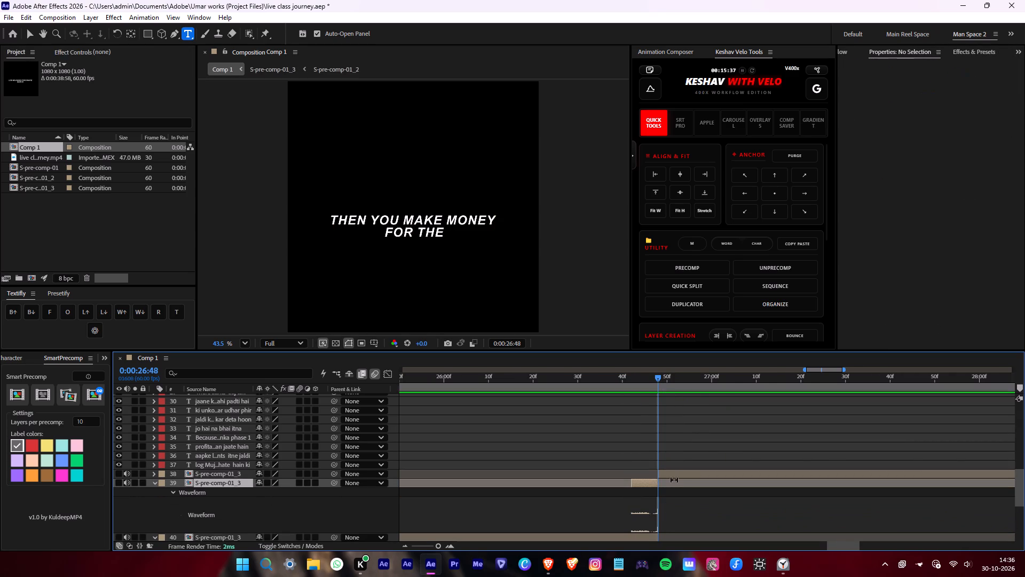
Play back the audio across the cut at 0:00:26:48 to check the join.
{"action": "left_click", "coordinate": [676, 477]}
{"action": "left_click_drag", "start_coordinate": [656, 394], "coordinate": [514, 379]}
{"action": "left_click_drag", "start_coordinate": [593, 378], "coordinate": [482, 380]}
{"action": "key", "text": "space"}
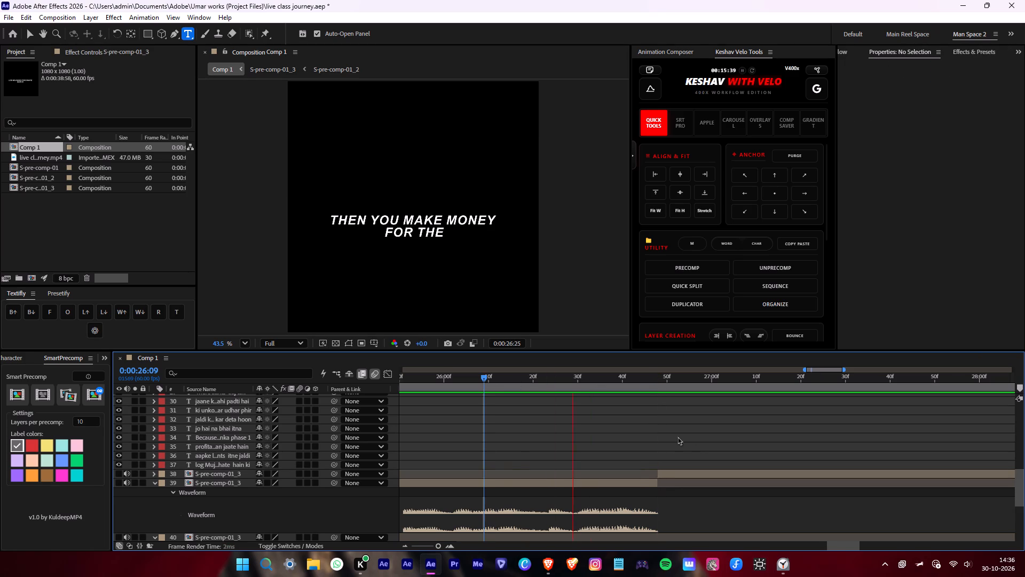
{"action": "key", "text": "space"}
{"action": "left_click_drag", "start_coordinate": [664, 391], "coordinate": [659, 391]}
{"action": "key", "text": "space"}
{"action": "left_click", "coordinate": [659, 391]}
Split the "Then you make money for the" caption layer at 0:00:26:48 and delete the remainder.
{"action": "scroll", "coordinate": [677, 411], "scroll_direction": "down", "scroll_amount": 3, "text": "alt"}
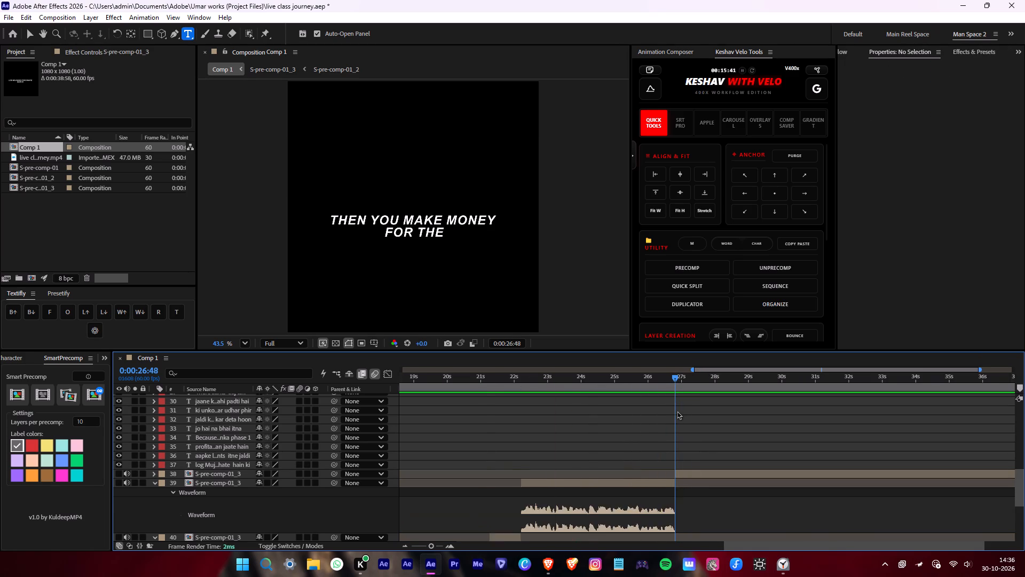
{"action": "scroll", "coordinate": [720, 422], "scroll_direction": "up", "scroll_amount": 6}
{"action": "left_click", "coordinate": [726, 404]}
{"action": "scroll", "coordinate": [737, 422], "scroll_direction": "up", "scroll_amount": 2}
{"action": "key", "text": "alt+d"}
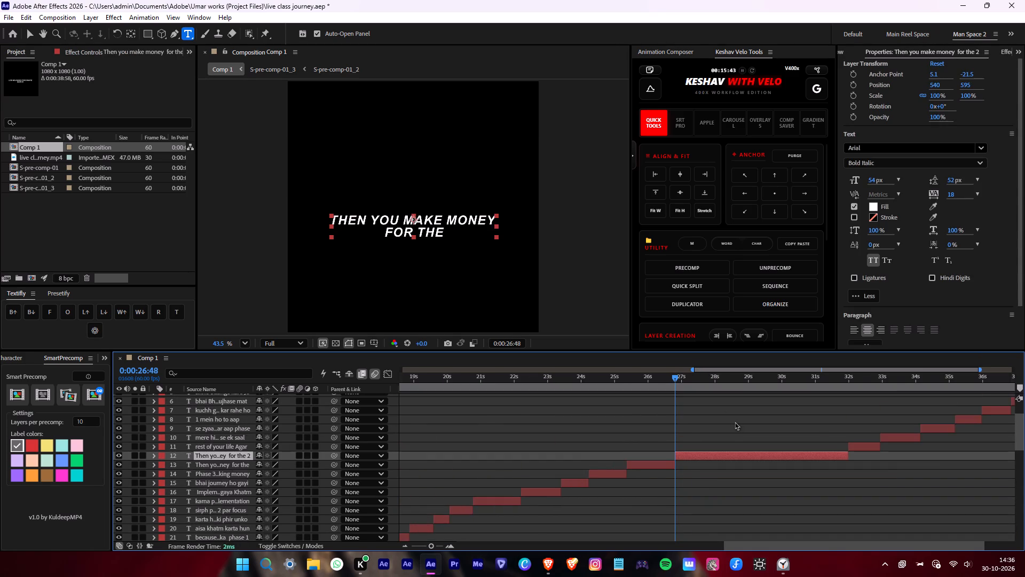
{"action": "key", "text": "Delete"}
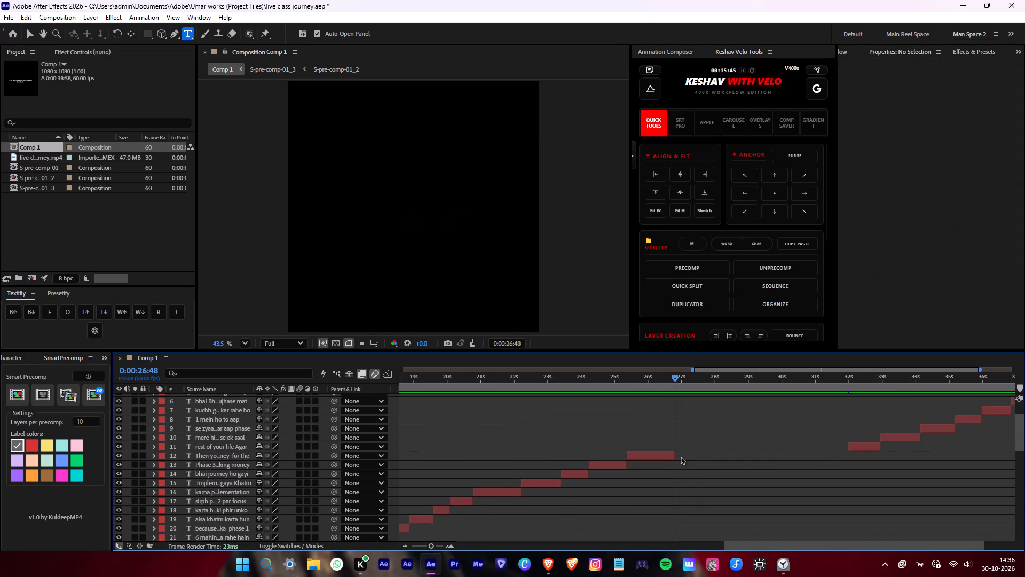
Append "rest of ur life" to the second line of the "Then you make money for the" caption.
{"action": "left_click", "coordinate": [647, 389]}
{"action": "left_click", "coordinate": [652, 456]}
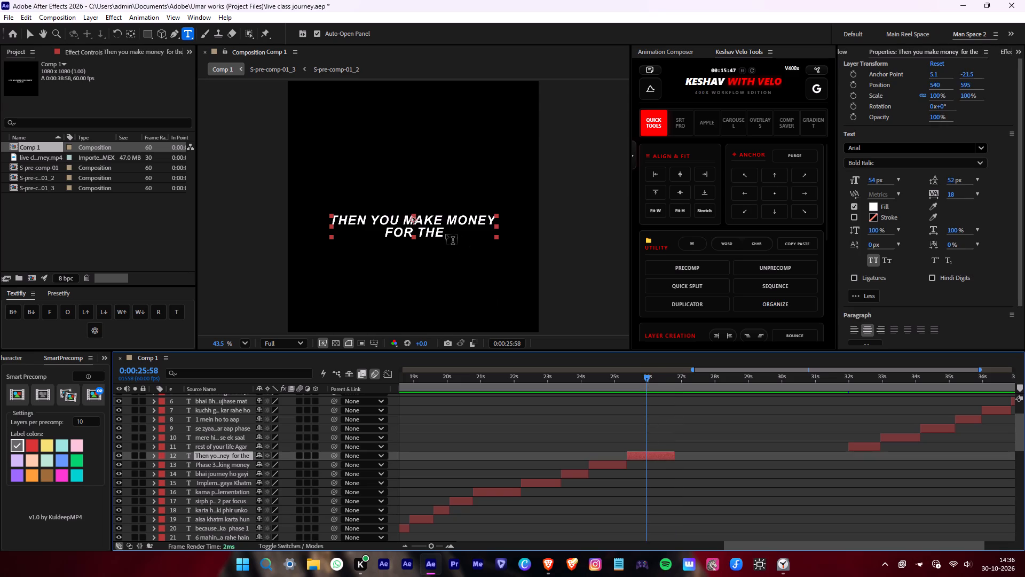
{"action": "left_click", "coordinate": [444, 232]}
{"action": "key", "text": "space"}
{"action": "type", "text": "rest of"}
{"action": "key", "text": "space"}
{"action": "type", "text": "ur"}
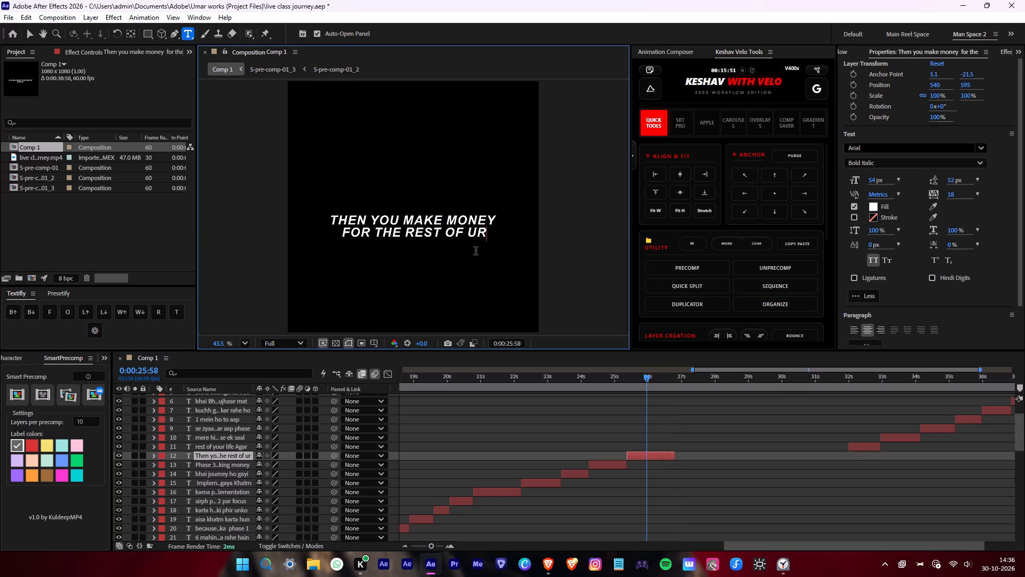
{"action": "key", "text": "space"}
{"action": "type", "text": "life"}
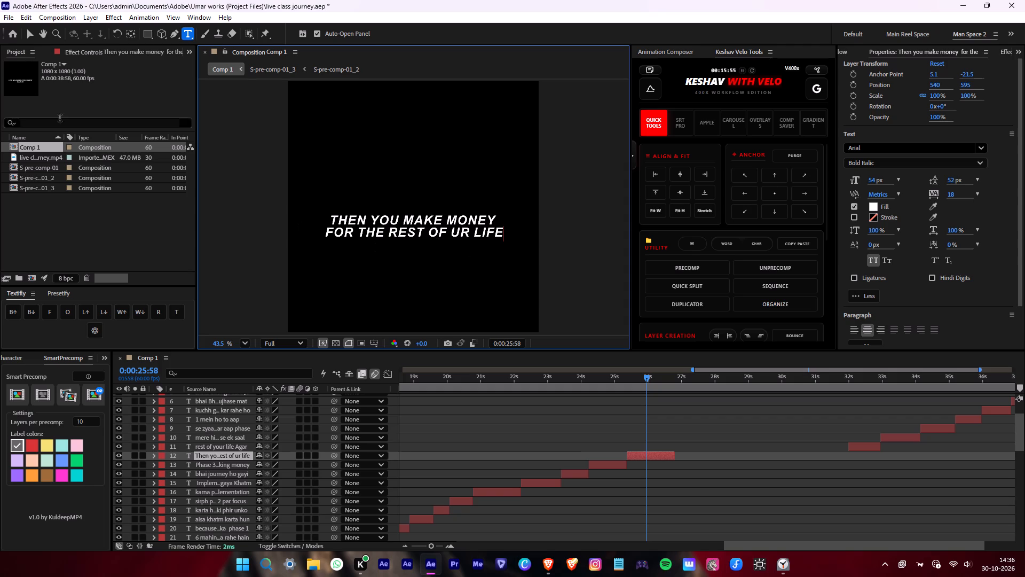
Collapse the expanded properties of all layers and select all the caption text layers.
{"action": "left_click", "coordinate": [28, 33]}
{"action": "scroll", "coordinate": [834, 497], "scroll_direction": "down", "scroll_amount": 4, "text": "alt"}
{"action": "scroll", "coordinate": [834, 497], "scroll_direction": "down", "scroll_amount": 4}
{"action": "scroll", "coordinate": [834, 497], "scroll_direction": "up", "scroll_amount": 5}
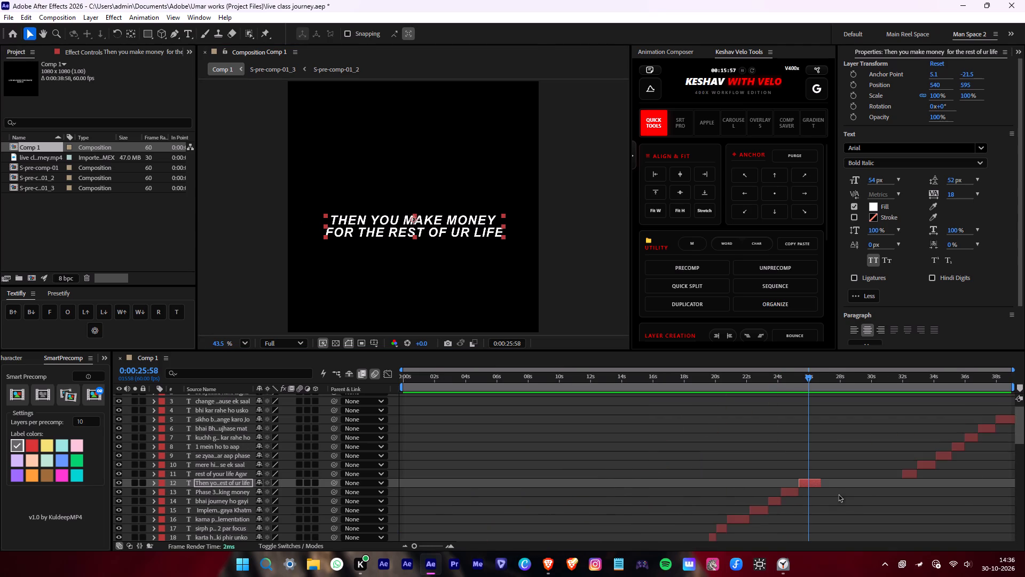
{"action": "scroll", "coordinate": [968, 422], "scroll_direction": "up", "scroll_amount": 4}
{"action": "left_click", "coordinate": [220, 397]}
{"action": "scroll", "coordinate": [462, 463], "scroll_direction": "down", "scroll_amount": 11}
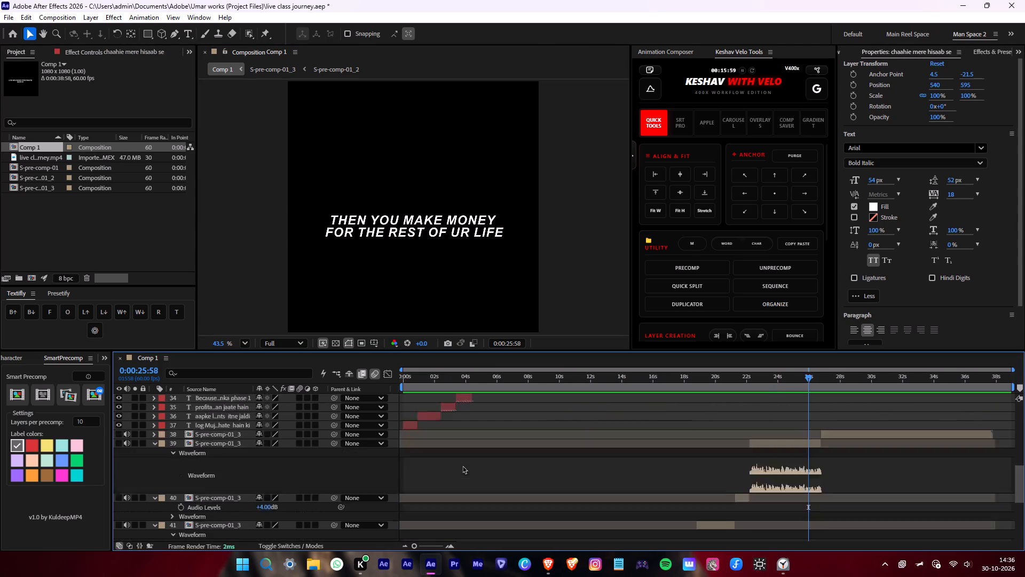
{"action": "scroll", "coordinate": [462, 465], "scroll_direction": "down", "scroll_amount": 2}
{"action": "scroll", "coordinate": [450, 469], "scroll_direction": "up", "scroll_amount": 4}
{"action": "key", "text": "ctrl+a"}
{"action": "left_click", "coordinate": [153, 498]}
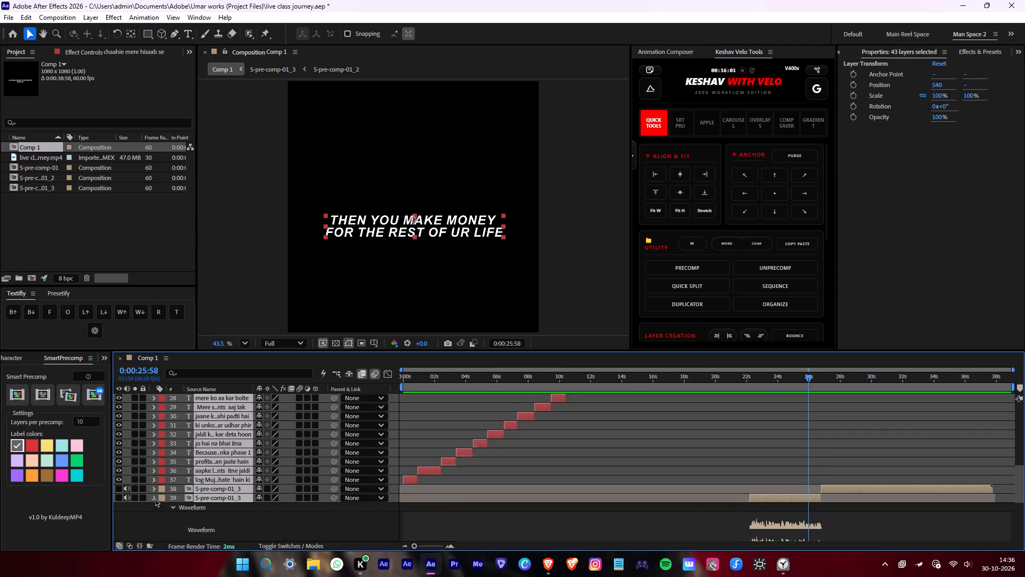
{"action": "left_click", "coordinate": [698, 483]}
{"action": "left_click", "coordinate": [420, 485], "text": "shift"}
{"action": "scroll", "coordinate": [494, 477], "scroll_direction": "up", "scroll_amount": 12}
{"action": "left_click", "coordinate": [246, 397], "text": "shift"}
{"action": "scroll", "coordinate": [302, 418], "scroll_direction": "up", "scroll_amount": 5}
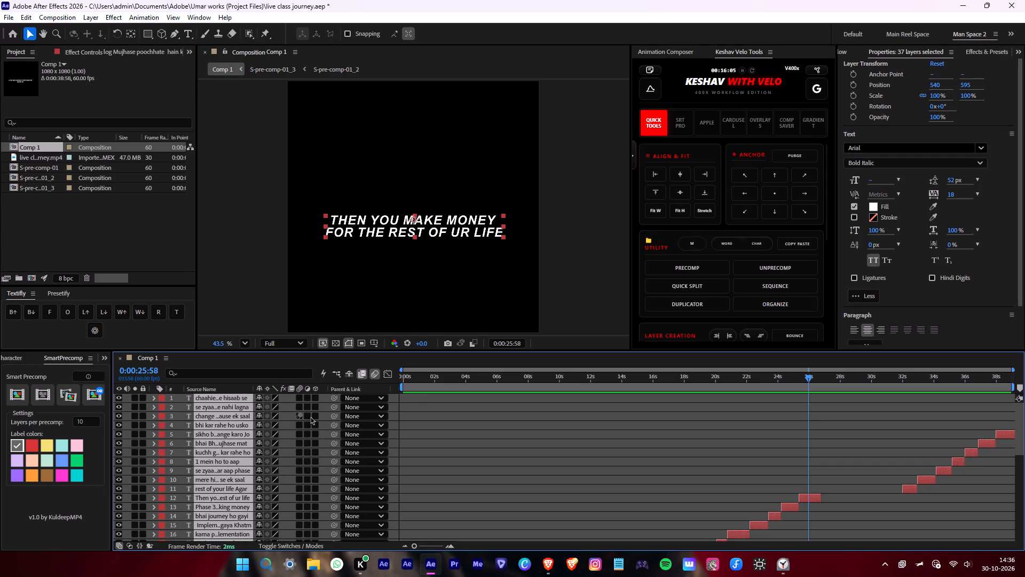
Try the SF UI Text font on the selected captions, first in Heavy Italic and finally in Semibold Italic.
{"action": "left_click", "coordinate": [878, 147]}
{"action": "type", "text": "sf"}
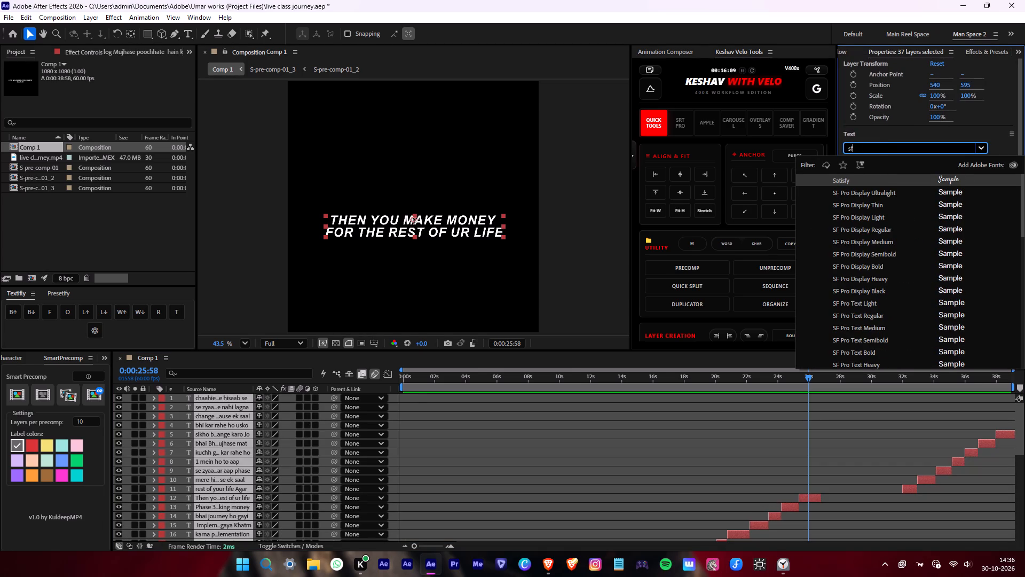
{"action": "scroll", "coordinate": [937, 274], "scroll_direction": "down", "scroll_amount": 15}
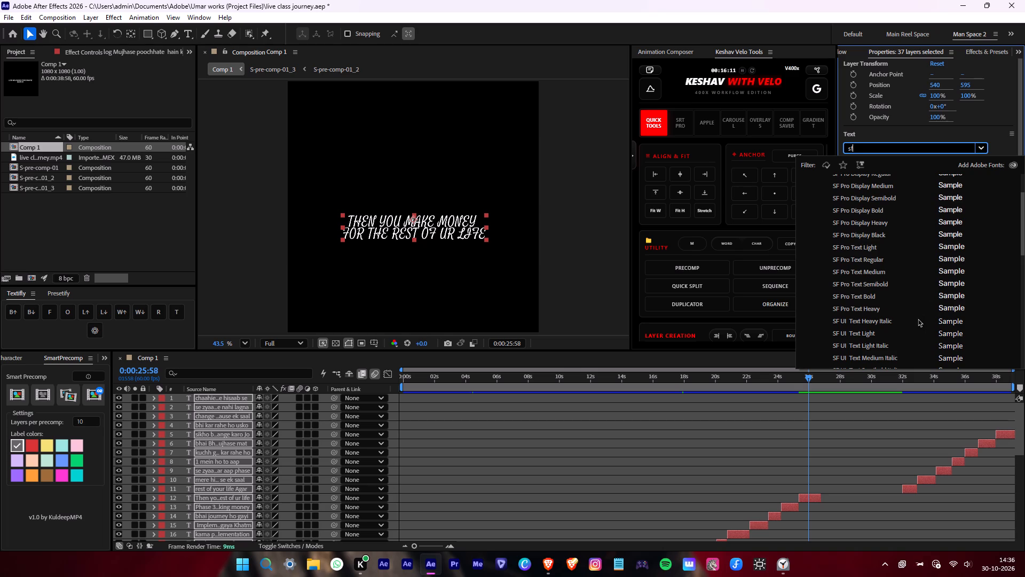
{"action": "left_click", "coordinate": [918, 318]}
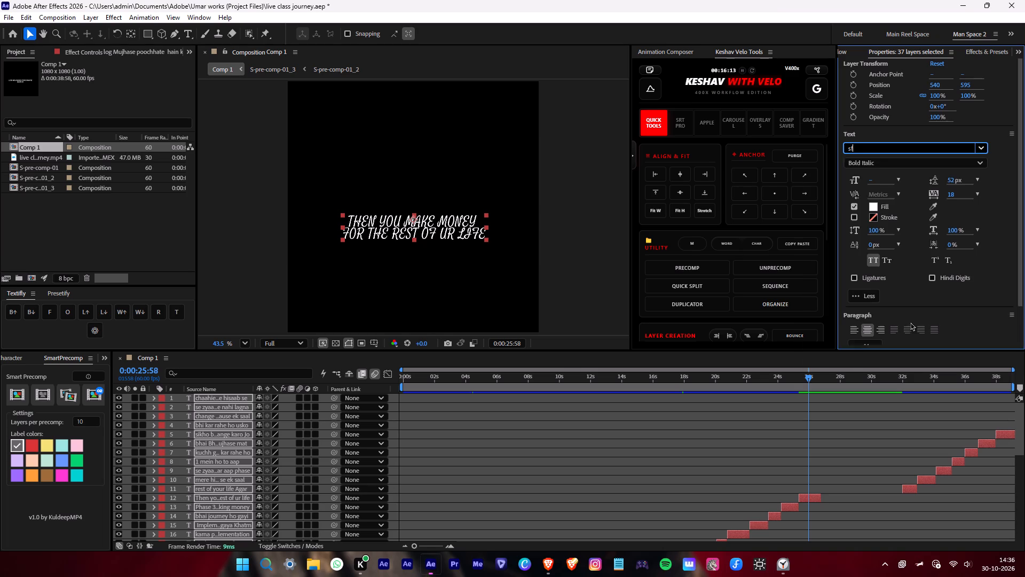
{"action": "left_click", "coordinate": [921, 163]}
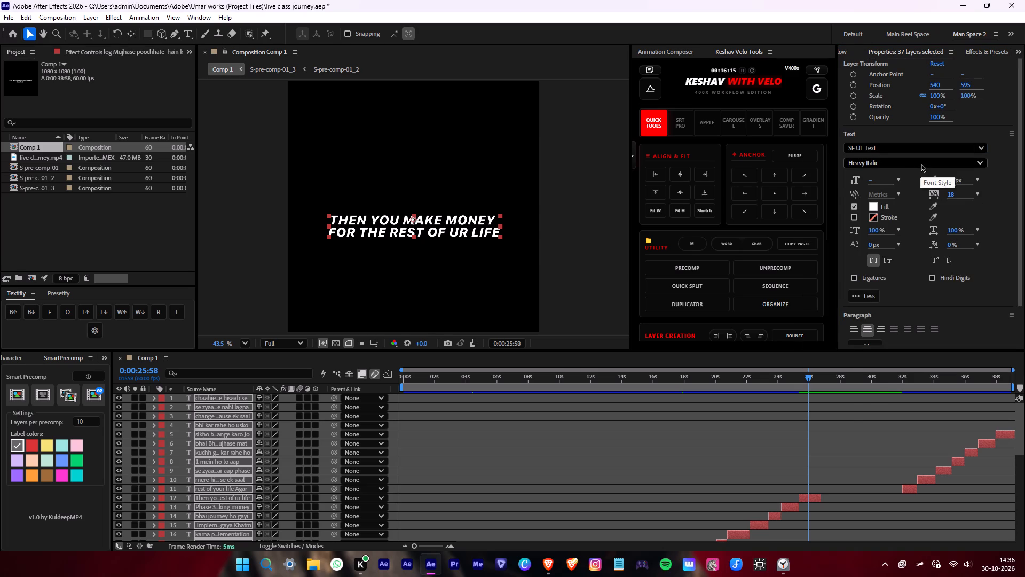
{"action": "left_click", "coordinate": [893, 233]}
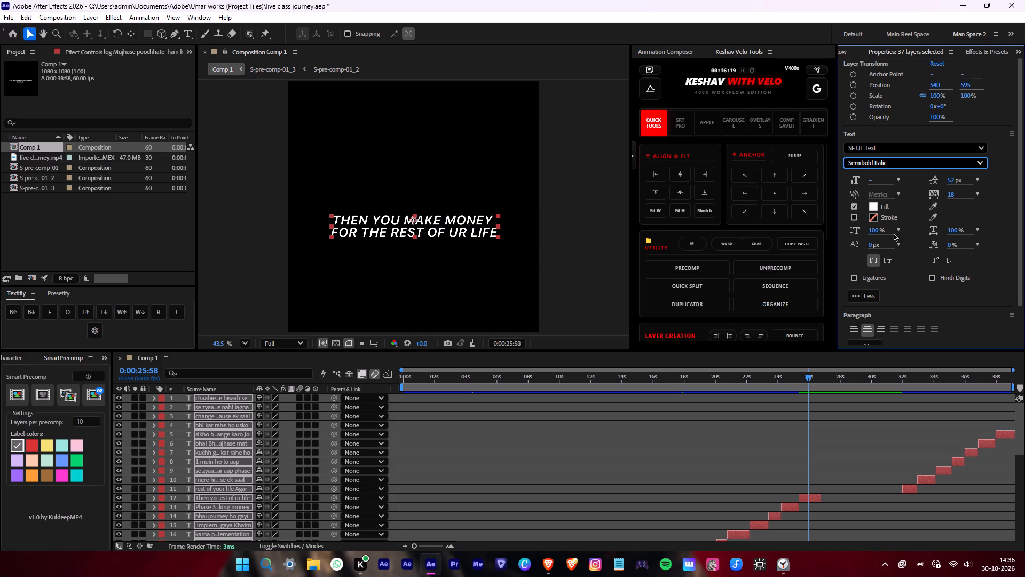
Set the font of all selected caption layers to SF Pro Display Semibold.
{"action": "left_click", "coordinate": [891, 146]}
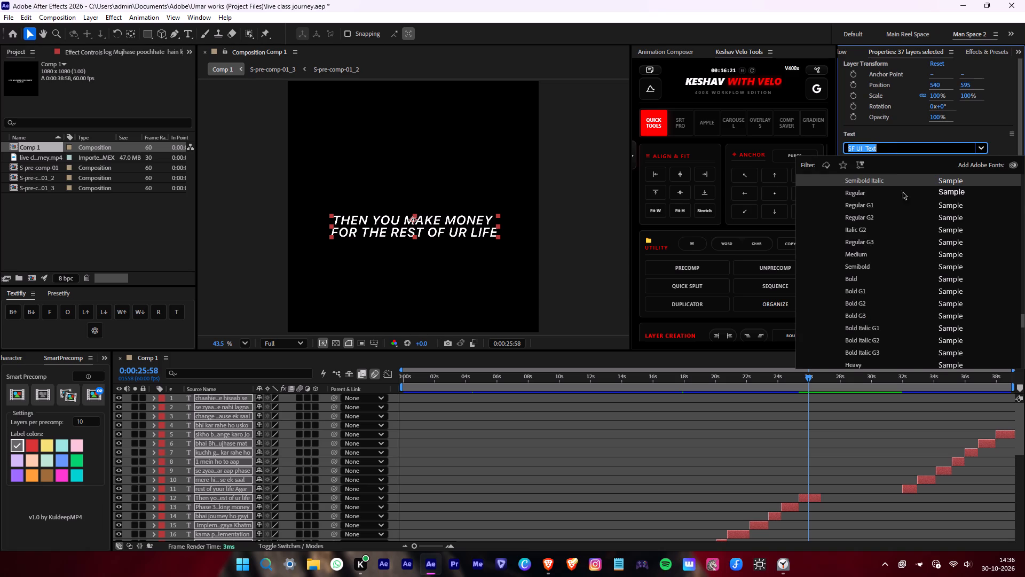
{"action": "scroll", "coordinate": [916, 222], "scroll_direction": "up", "scroll_amount": 13}
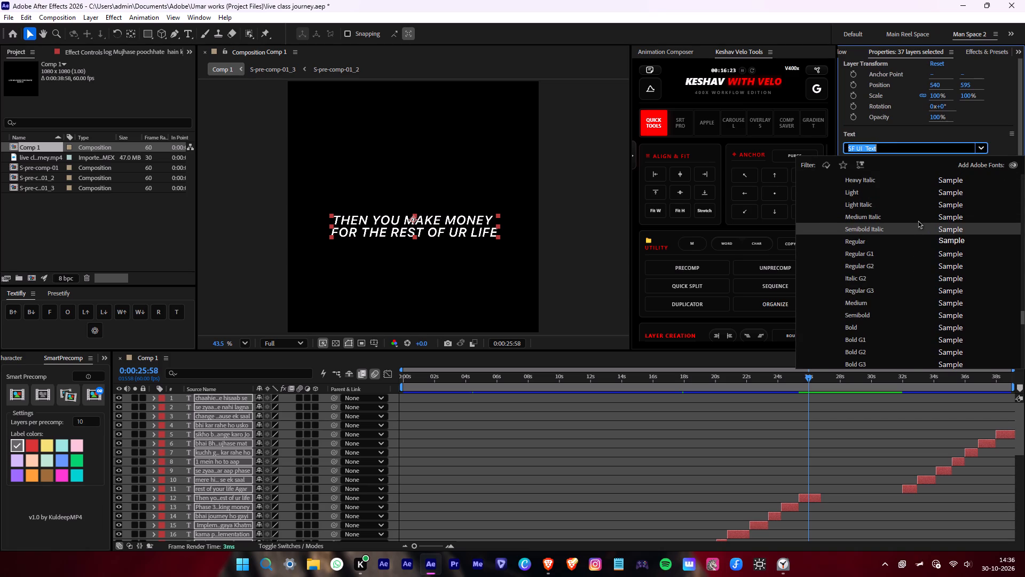
{"action": "type", "text": "sf"}
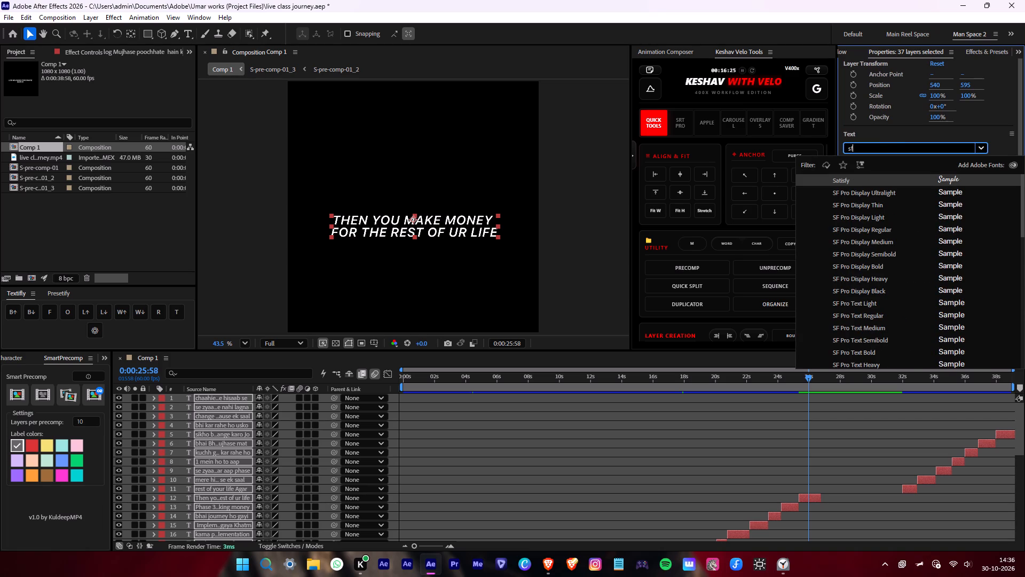
{"action": "left_click", "coordinate": [907, 253]}
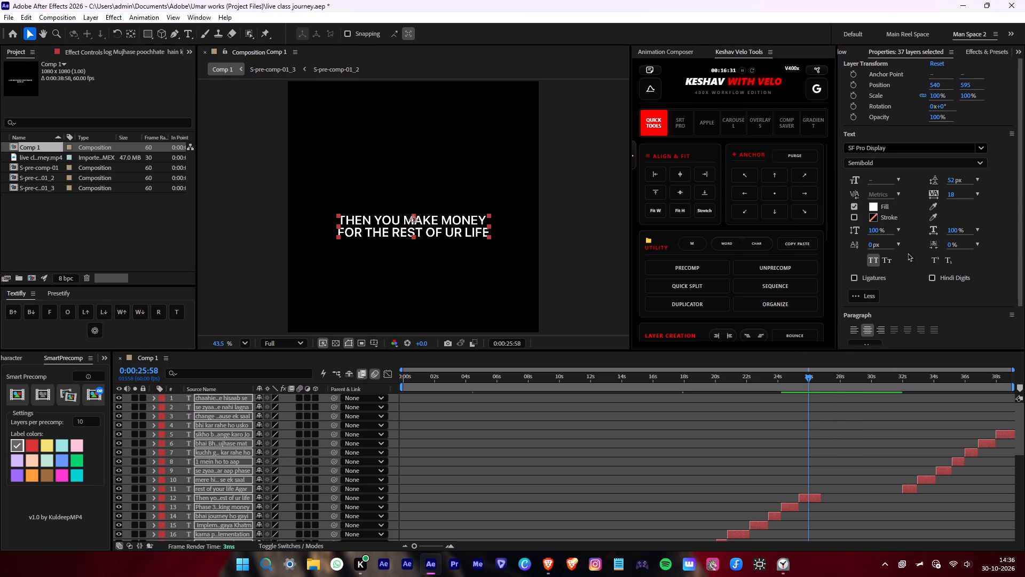
{"action": "left_click", "coordinate": [782, 417]}
Play back the captions from 0:00:21:30 and return to the start of the last audio piece at 0:00:26:48.
{"action": "scroll", "coordinate": [865, 428], "scroll_direction": "up", "scroll_amount": 3, "text": "alt"}
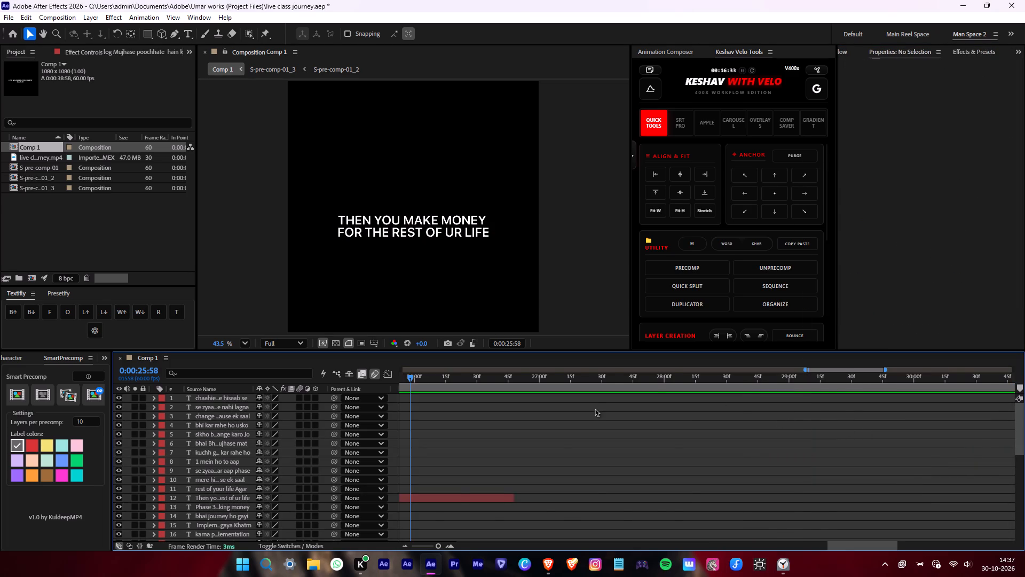
{"action": "scroll", "coordinate": [595, 408], "scroll_direction": "down", "scroll_amount": 3, "text": "alt"}
{"action": "left_click_drag", "start_coordinate": [667, 377], "coordinate": [555, 414]}
{"action": "key", "text": "space"}
{"action": "scroll", "coordinate": [622, 412], "scroll_direction": "down", "scroll_amount": 2}
{"action": "scroll", "coordinate": [605, 414], "scroll_direction": "up", "scroll_amount": 2, "text": "alt"}
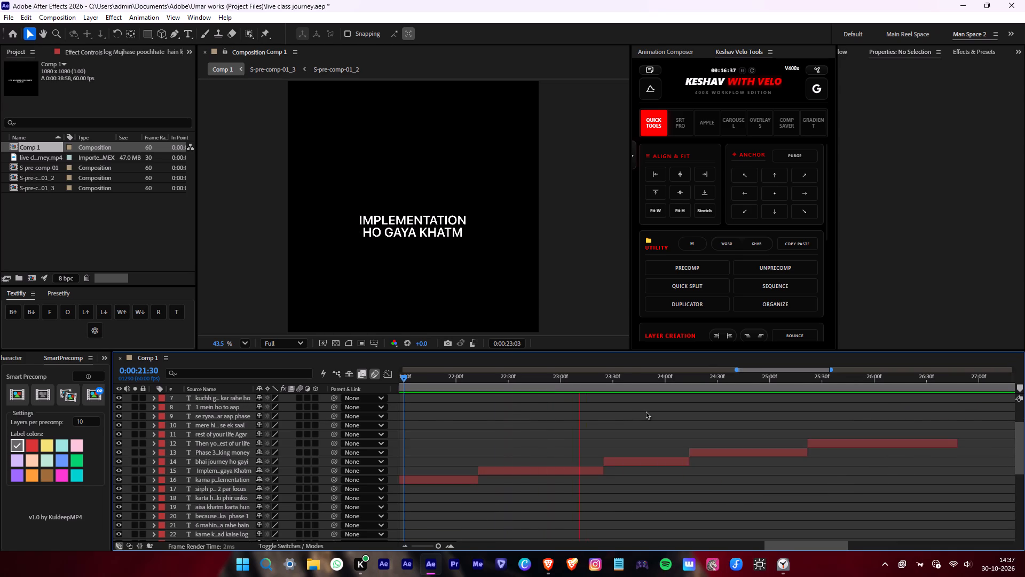
{"action": "middle_click_drag", "start_coordinate": [649, 412], "coordinate": [584, 416]}
{"action": "middle_click_drag", "start_coordinate": [682, 424], "coordinate": [558, 419]}
{"action": "middle_click_drag", "start_coordinate": [699, 426], "coordinate": [583, 426]}
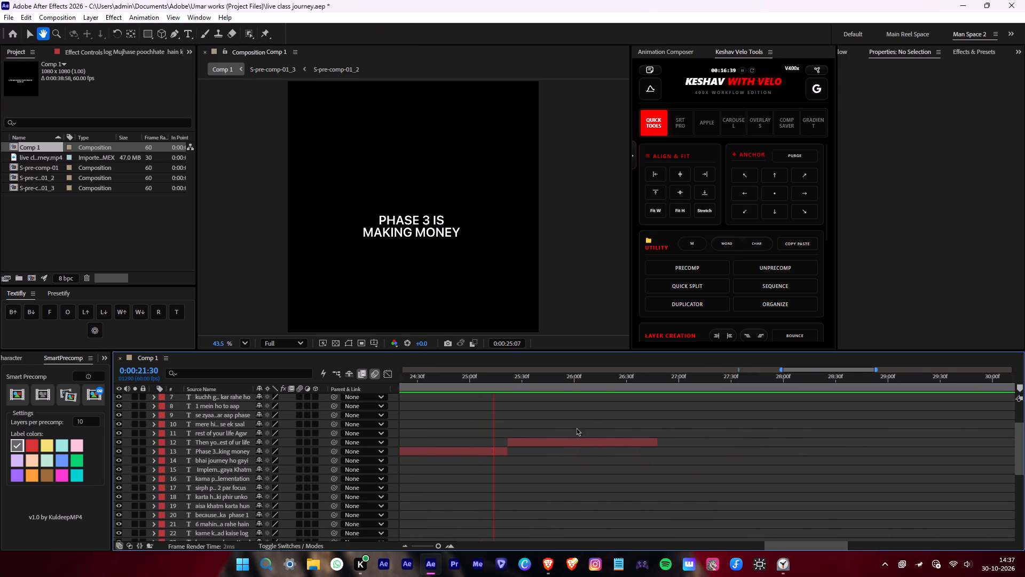
{"action": "key", "text": "space"}
{"action": "scroll", "coordinate": [633, 422], "scroll_direction": "down", "scroll_amount": 8}
{"action": "key", "text": "space"}
{"action": "scroll", "coordinate": [633, 422], "scroll_direction": "down", "scroll_amount": 1}
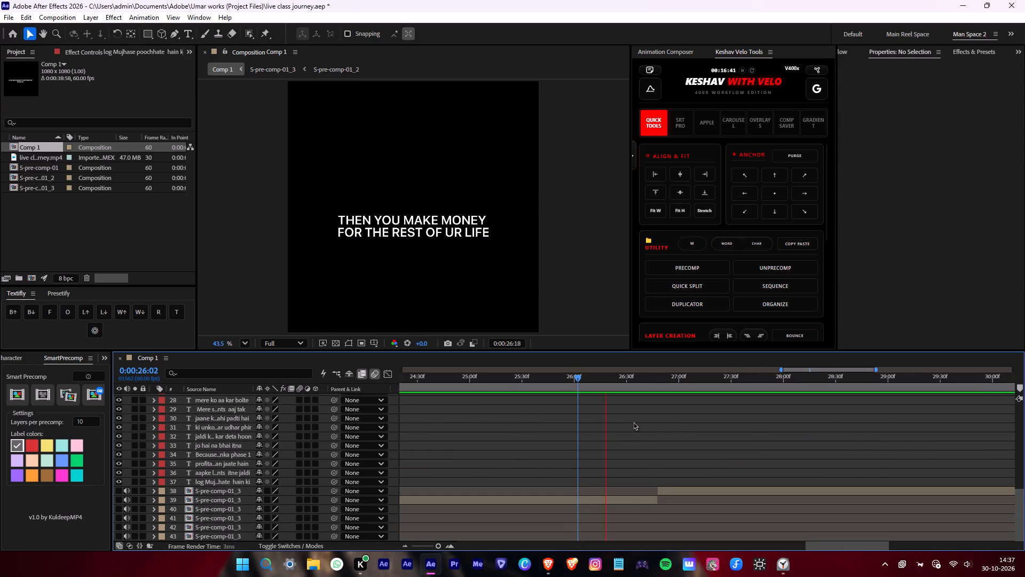
{"action": "key", "text": "space"}
{"action": "left_click", "coordinate": [666, 489]}
{"action": "key", "text": "i"}
{"action": "scroll", "coordinate": [679, 479], "scroll_direction": "down", "scroll_amount": 3}
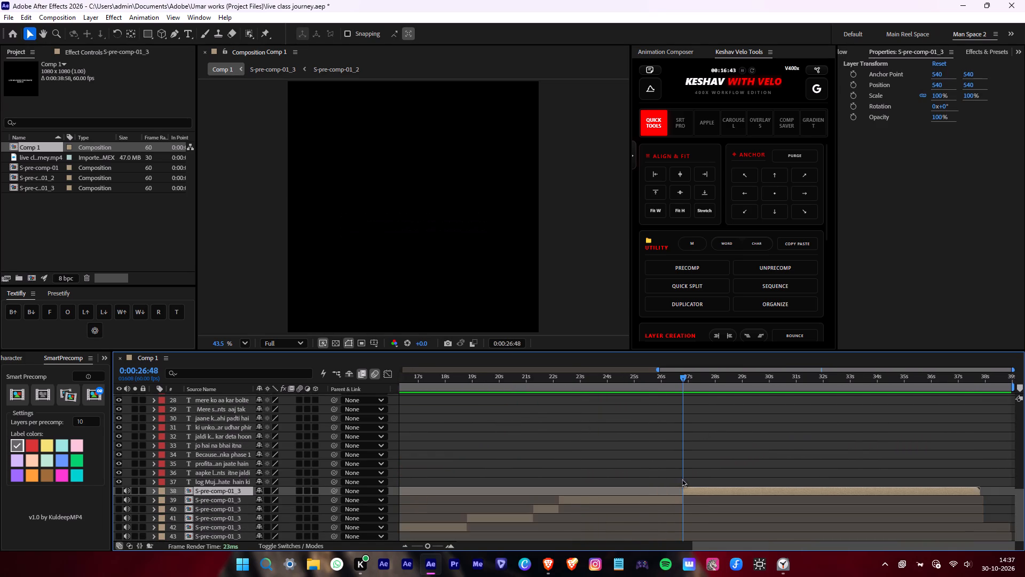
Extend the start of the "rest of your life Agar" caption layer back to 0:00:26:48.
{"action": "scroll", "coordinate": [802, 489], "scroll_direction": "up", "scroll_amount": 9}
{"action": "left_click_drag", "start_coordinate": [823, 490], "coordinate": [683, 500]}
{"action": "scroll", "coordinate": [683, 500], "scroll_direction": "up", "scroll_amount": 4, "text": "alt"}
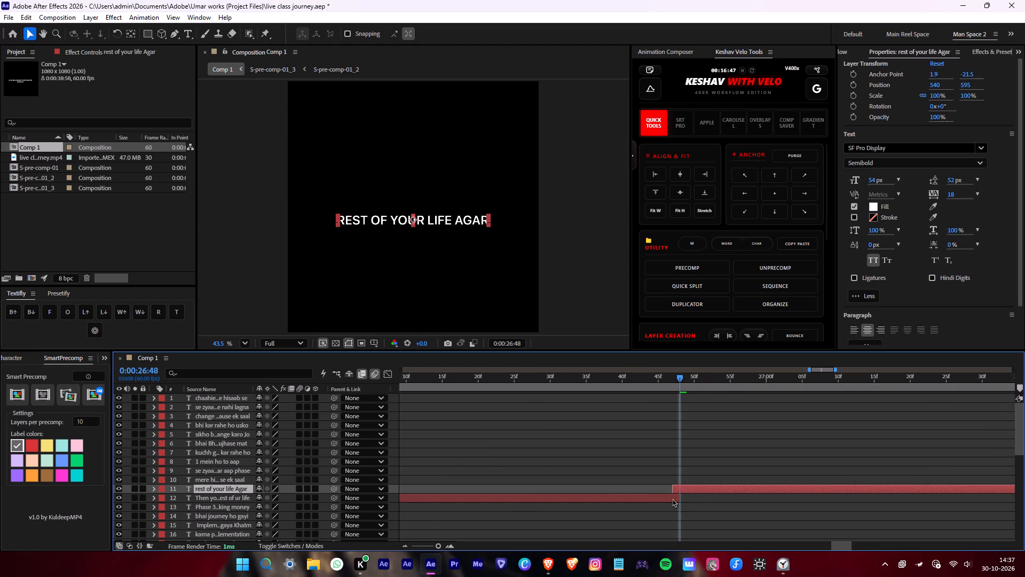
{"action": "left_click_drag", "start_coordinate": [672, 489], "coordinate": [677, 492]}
Delete the "rest of your life Agar" caption layer.
{"action": "double_click", "coordinate": [450, 217]}
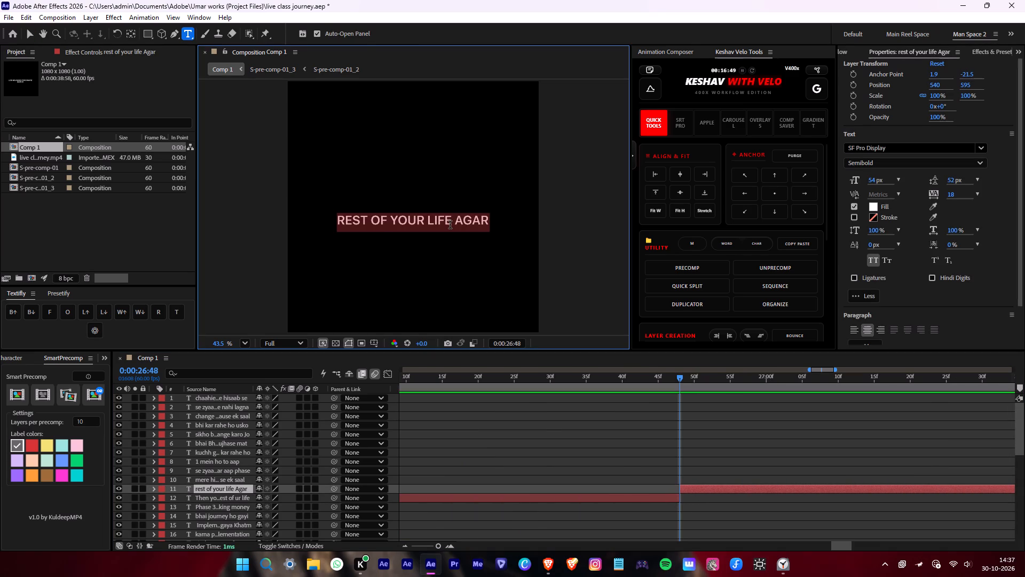
{"action": "left_click", "coordinate": [733, 489]}
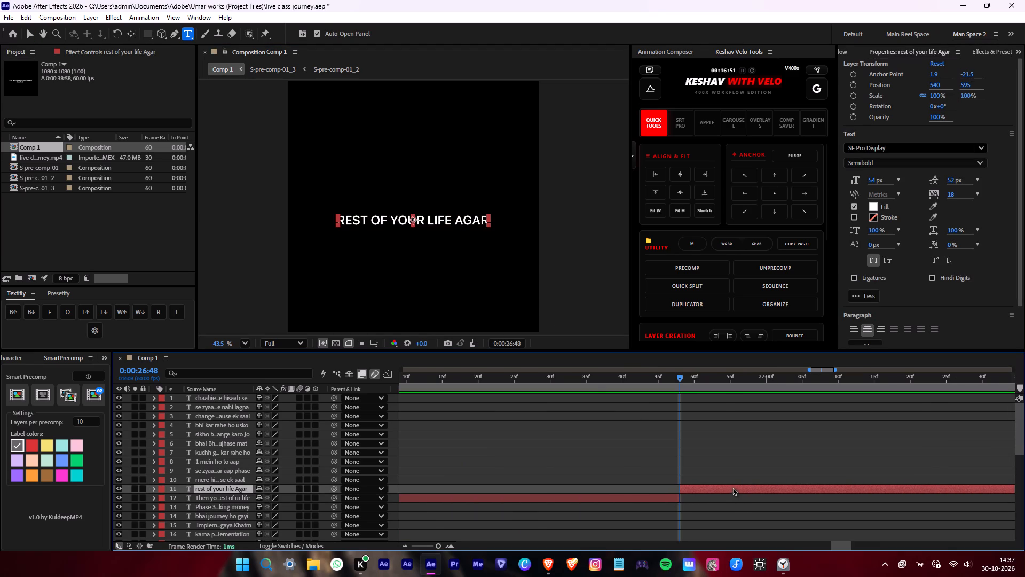
{"action": "key", "text": "Delete"}
Extend the start of the "mere hisaab se ek saal" caption layer back to 0:00:26:48.
{"action": "scroll", "coordinate": [744, 462], "scroll_direction": "down", "scroll_amount": 2, "text": "alt"}
{"action": "middle_click_drag", "start_coordinate": [776, 469], "coordinate": [550, 429]}
{"action": "scroll", "coordinate": [550, 429], "scroll_direction": "down", "scroll_amount": 2}
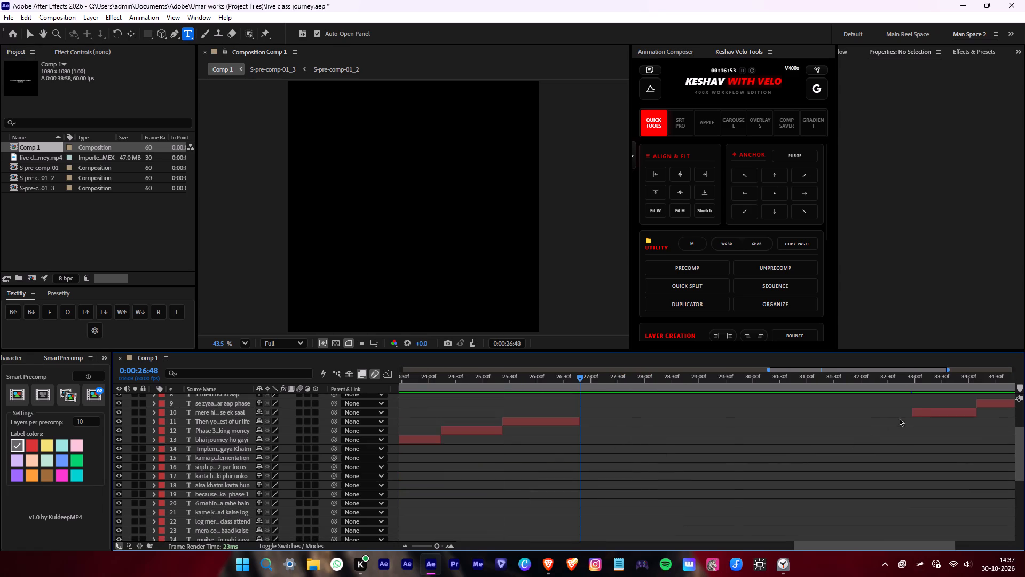
{"action": "left_click_drag", "start_coordinate": [912, 414], "coordinate": [580, 438]}
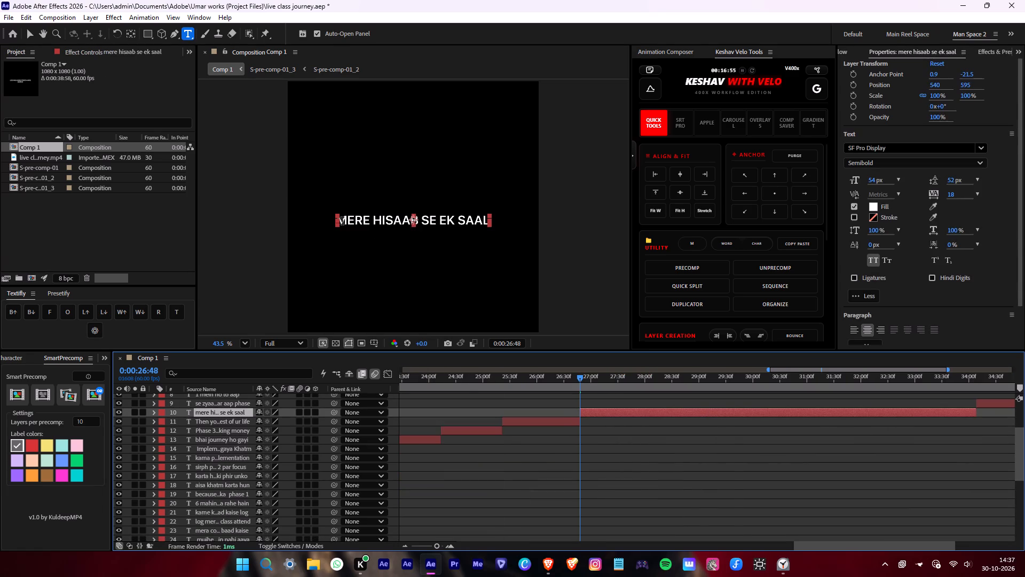
Add "agar" before "mere hisaab se ek saal" in the caption and break the line before "hisaab".
{"action": "left_click", "coordinate": [338, 219]}
{"action": "type", "text": "agar"}
{"action": "key", "text": "space"}
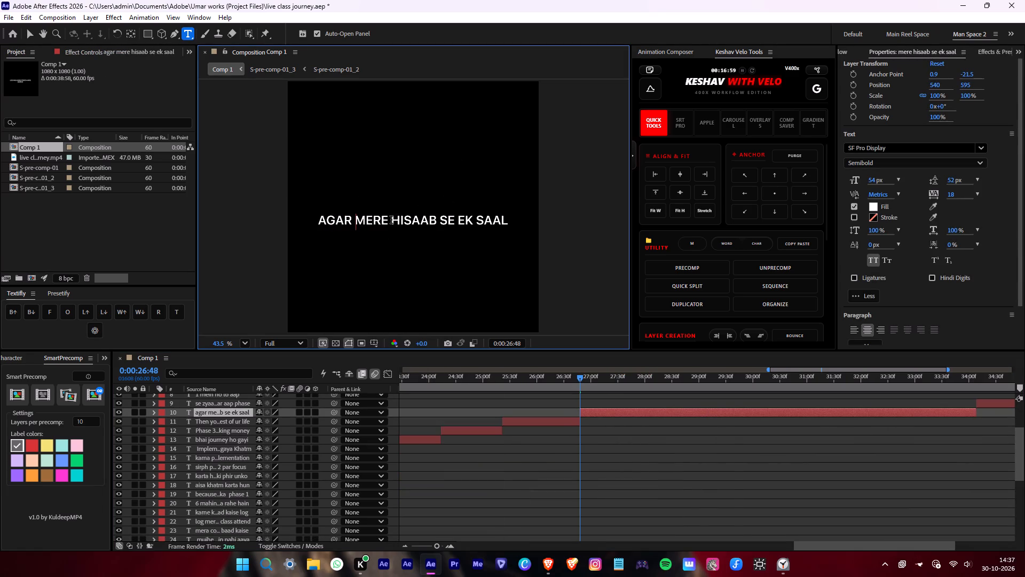
{"action": "left_click", "coordinate": [391, 220]}
{"action": "key", "text": "Return"}
{"action": "left_click", "coordinate": [618, 415]}
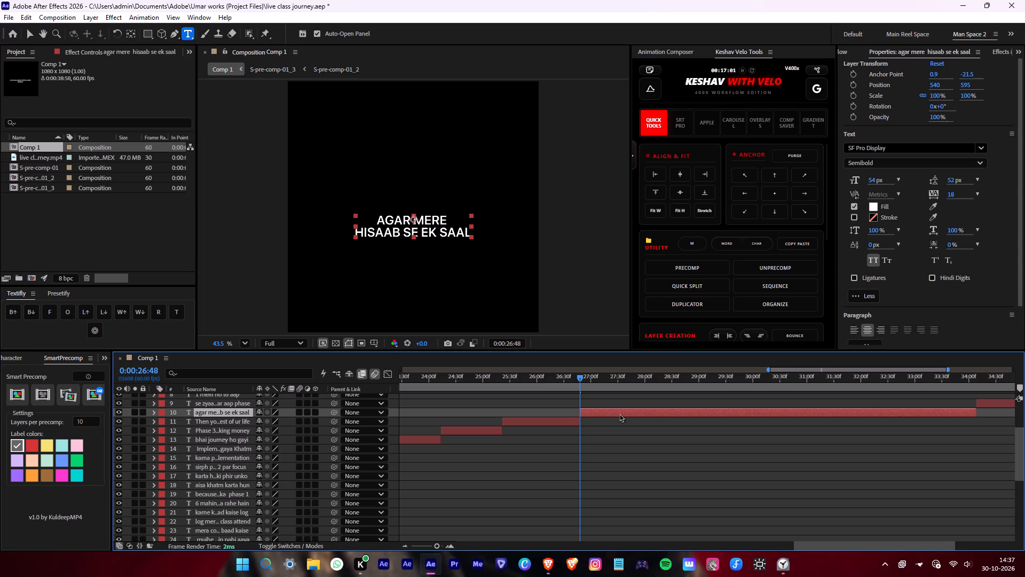
Listen to the last audio piece with its waveform shown, stop at 0:00:28:04, and cut "ek saal" from the caption.
{"action": "key", "text": "space"}
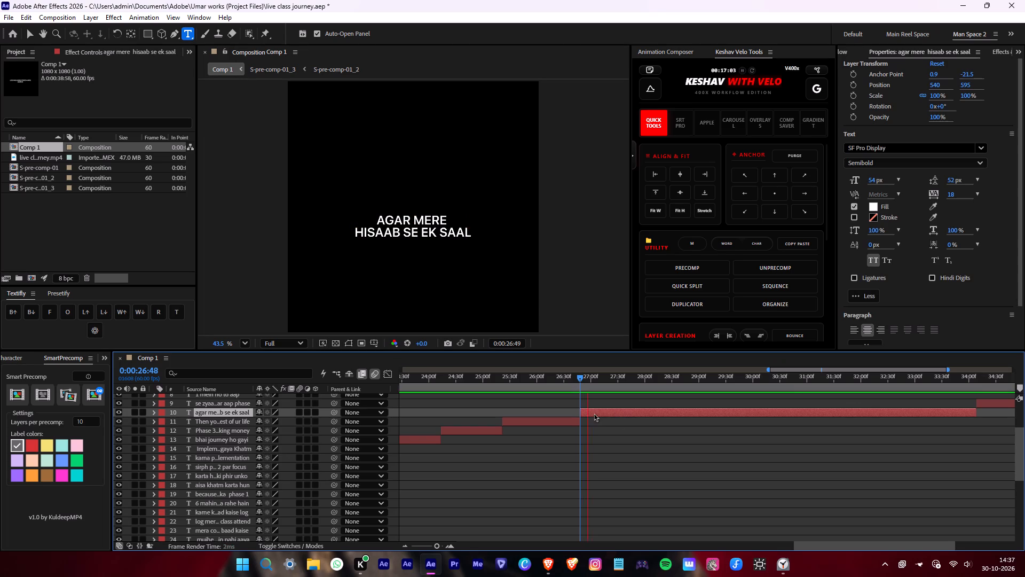
{"action": "scroll", "coordinate": [621, 444], "scroll_direction": "down", "scroll_amount": 5}
{"action": "middle_click_drag", "start_coordinate": [725, 457], "coordinate": [587, 428]}
{"action": "key", "text": "space"}
{"action": "left_click", "coordinate": [594, 496]}
{"action": "type", "text": "ll"}
{"action": "scroll", "coordinate": [540, 459], "scroll_direction": "down", "scroll_amount": 2}
{"action": "key", "text": "space"}
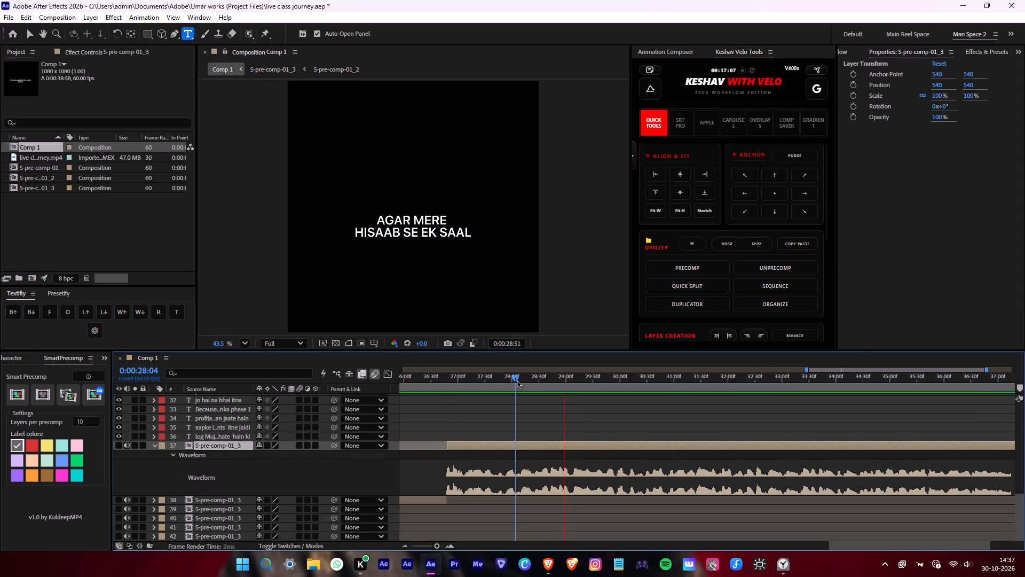
{"action": "left_click", "coordinate": [517, 380]}
{"action": "scroll", "coordinate": [530, 394], "scroll_direction": "up", "scroll_amount": 11}
{"action": "left_click", "coordinate": [532, 481]}
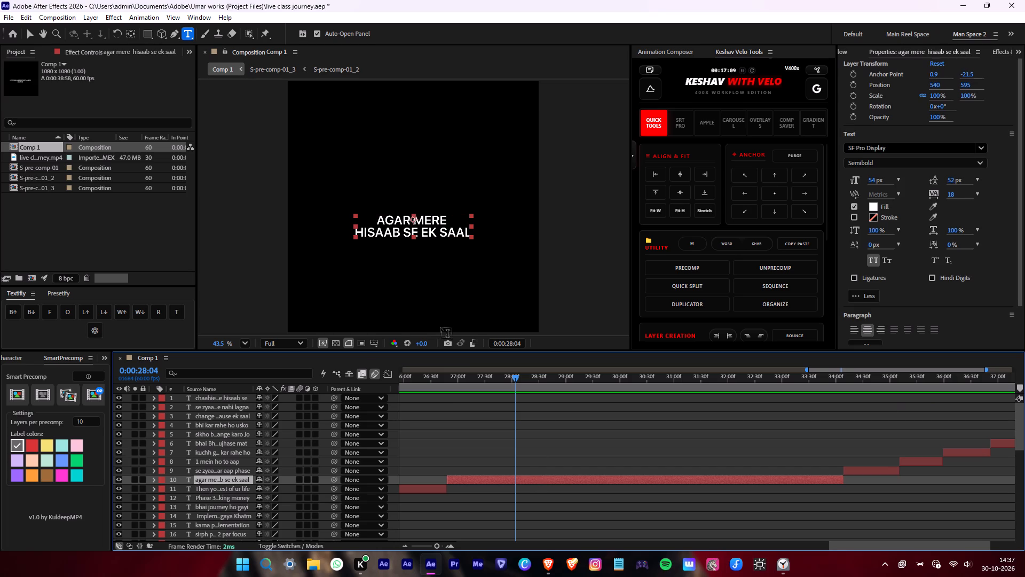
{"action": "left_click_drag", "start_coordinate": [422, 235], "coordinate": [490, 235]}
{"action": "key", "text": "ctrl+x"}
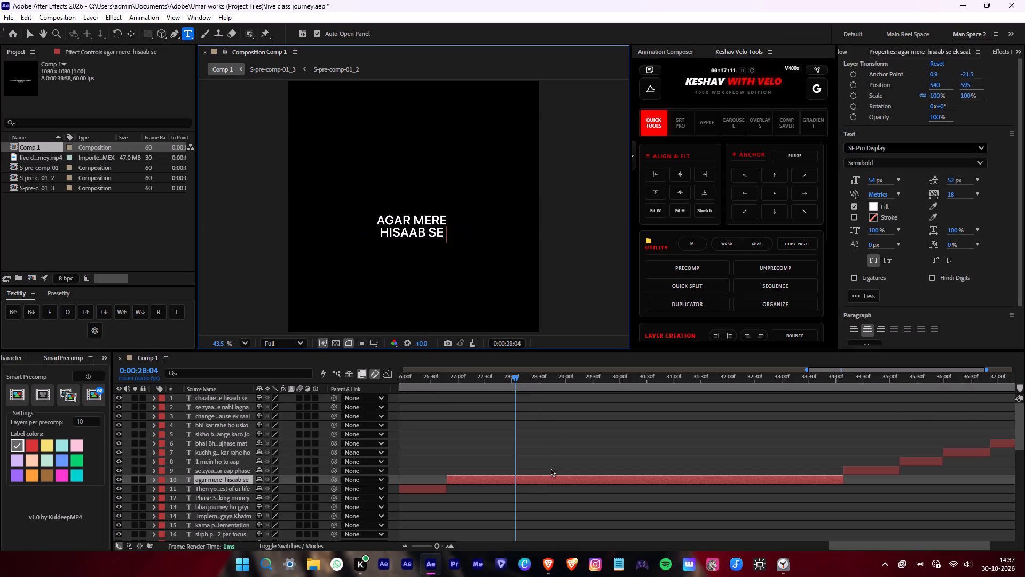
End the "agar mere hisaab se" caption layer at 0:00:28:04 by removing the part after it.
{"action": "left_click", "coordinate": [551, 477]}
{"action": "key", "text": "alt+d"}
{"action": "key", "text": "Delete"}
Extend the start of the "se zyaada agar aap phase" caption layer back to 0:00:28:04.
{"action": "left_click_drag", "start_coordinate": [839, 470], "coordinate": [511, 487]}
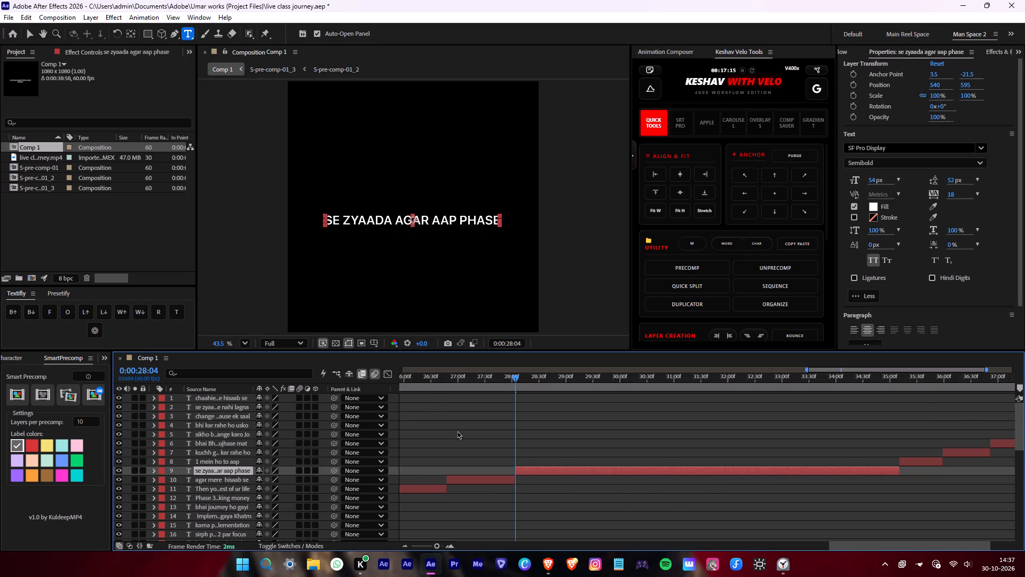
Insert "1 saal" directly before "se zyaada" in the caption and break the line before "agar aap phase".
{"action": "left_click", "coordinate": [325, 222]}
{"action": "type", "text": "1 sall"}
{"action": "key", "text": "space"}
{"action": "key", "text": "BackSpace"}
{"action": "key", "text": "Home"}
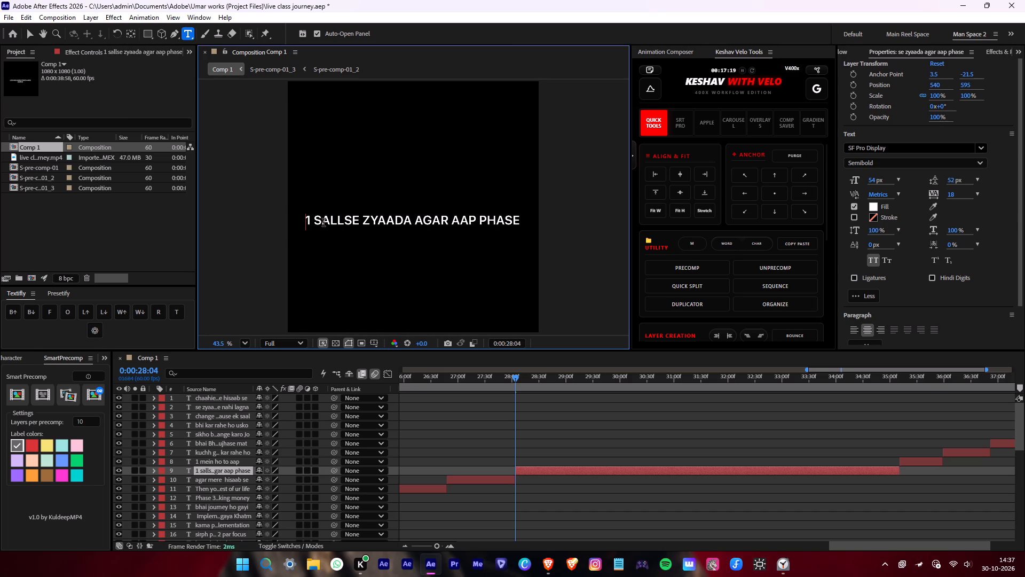
{"action": "key", "text": "BackSpace"}
{"action": "key", "text": "BackSpace"}
{"action": "left_click_drag", "start_coordinate": [336, 219], "coordinate": [328, 220]}
{"action": "key", "text": "a"}
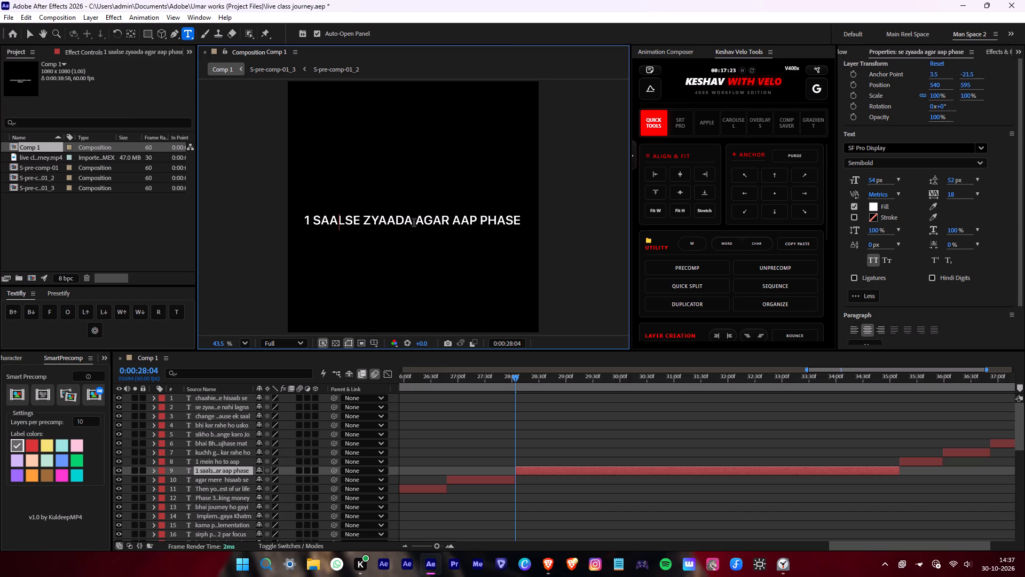
{"action": "left_click", "coordinate": [414, 222]}
{"action": "key", "text": "Return"}
{"action": "left_click", "coordinate": [590, 470]}
Listen to the audio up to about 0:00:29:25 and append "1 me ho" to the caption's second line.
{"action": "key", "text": "space"}
{"action": "scroll", "coordinate": [682, 416], "scroll_direction": "down", "scroll_amount": 8}
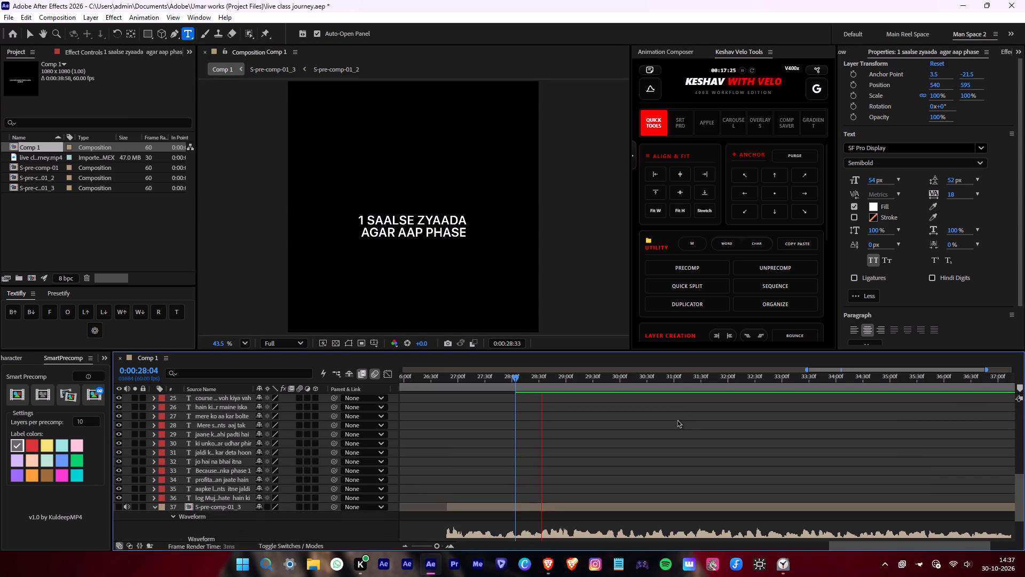
{"action": "middle_click_drag", "start_coordinate": [674, 436], "coordinate": [609, 403]}
{"action": "scroll", "coordinate": [672, 437], "scroll_direction": "down", "scroll_amount": 1}
{"action": "key", "text": "space"}
{"action": "left_click_drag", "start_coordinate": [541, 387], "coordinate": [525, 388]}
{"action": "scroll", "coordinate": [525, 388], "scroll_direction": "up", "scroll_amount": 2}
{"action": "left_click", "coordinate": [465, 238]}
{"action": "key", "text": "space"}
{"action": "key", "text": "1"}
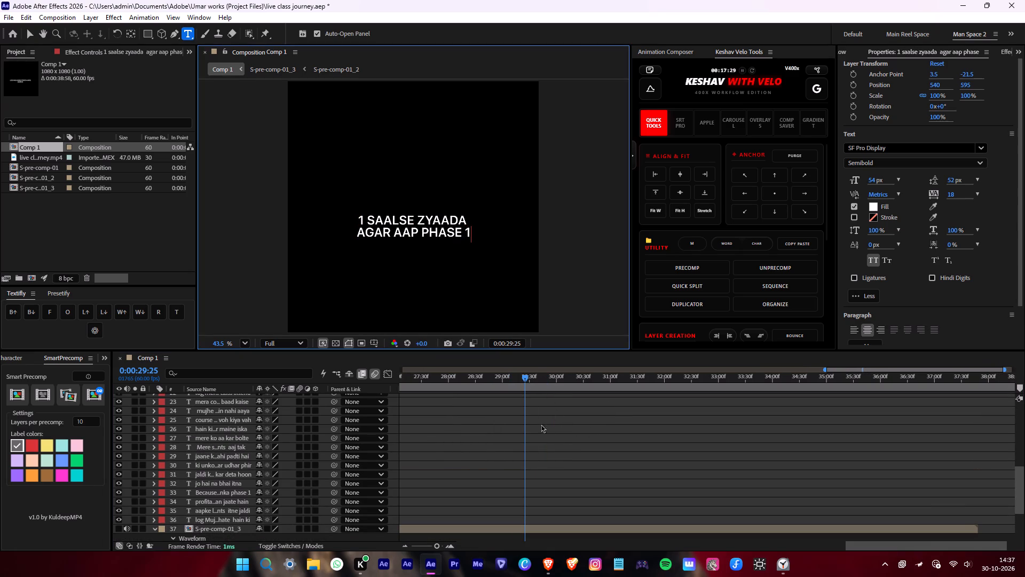
{"action": "scroll", "coordinate": [559, 440], "scroll_direction": "up", "scroll_amount": 5}
{"action": "left_click", "coordinate": [550, 464]}
{"action": "left_click", "coordinate": [540, 412]}
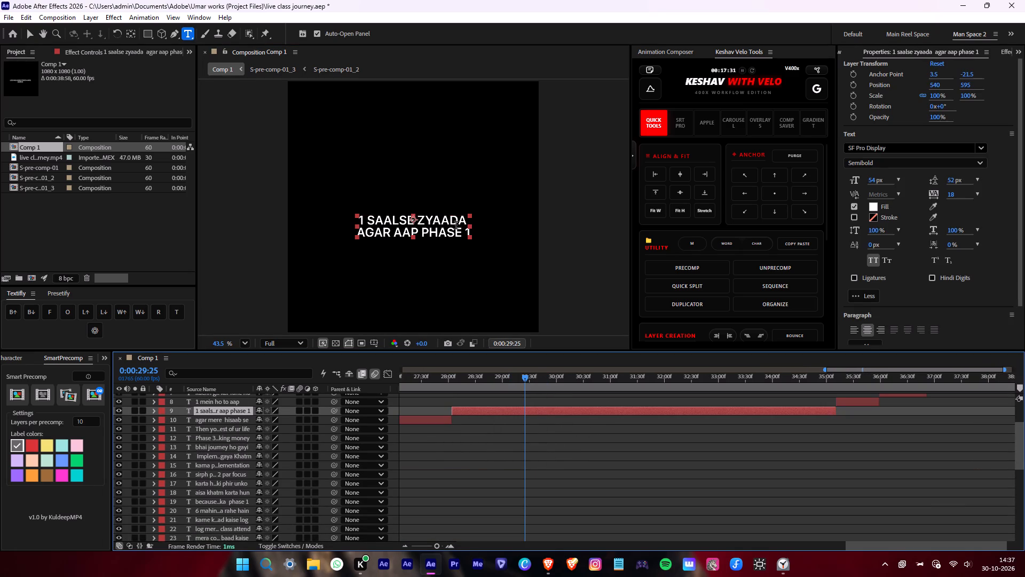
{"action": "left_click", "coordinate": [470, 232]}
{"action": "key", "text": "space"}
{"action": "type", "text": "me ho"}
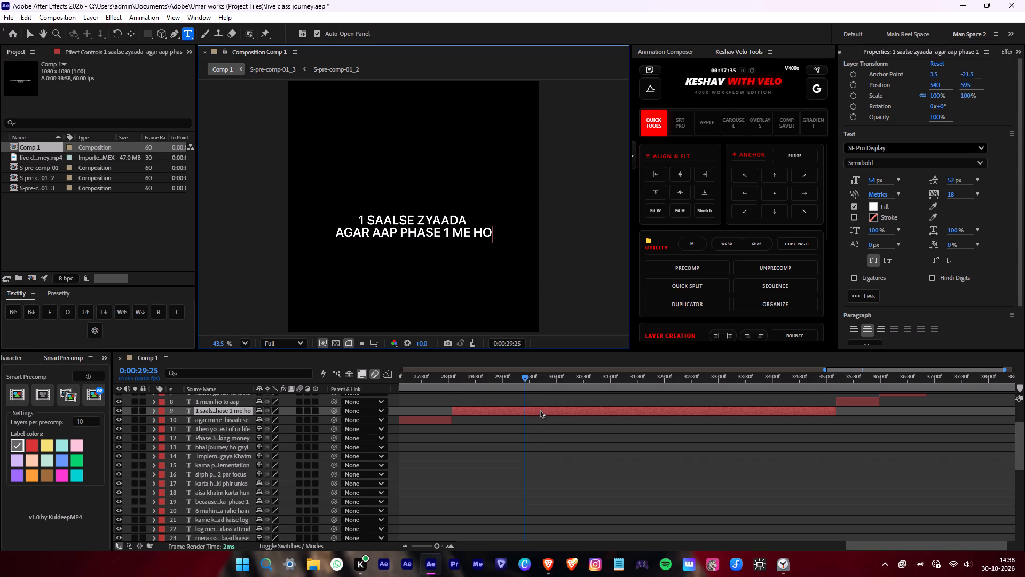
{"action": "left_click", "coordinate": [540, 410]}
Replay the caption from its start and correct "me" to "mein" in its second line.
{"action": "type", "text": "i"}
{"action": "key", "text": "space"}
{"action": "key", "text": "space"}
{"action": "left_click", "coordinate": [470, 234]}
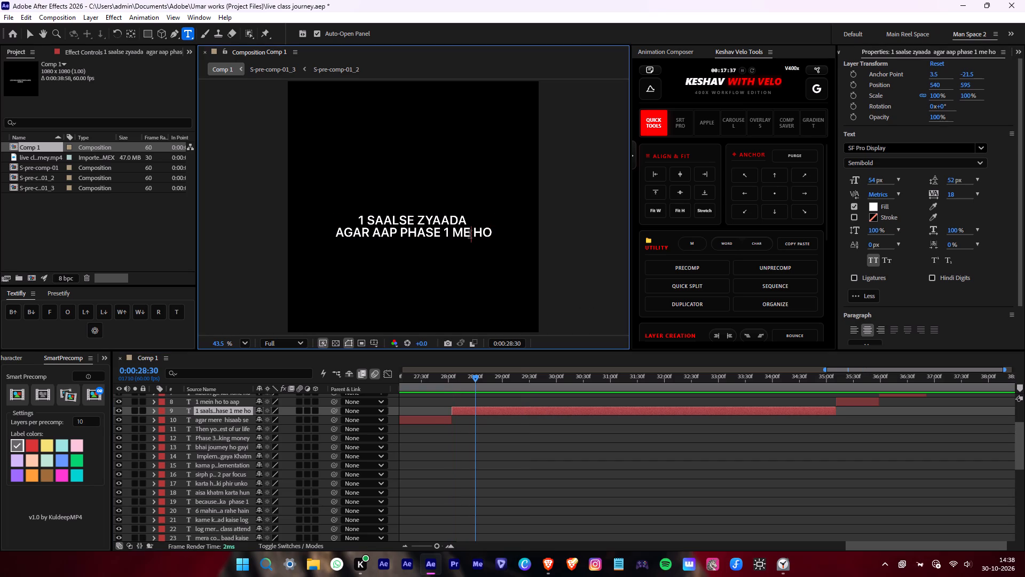
{"action": "type", "text": "in"}
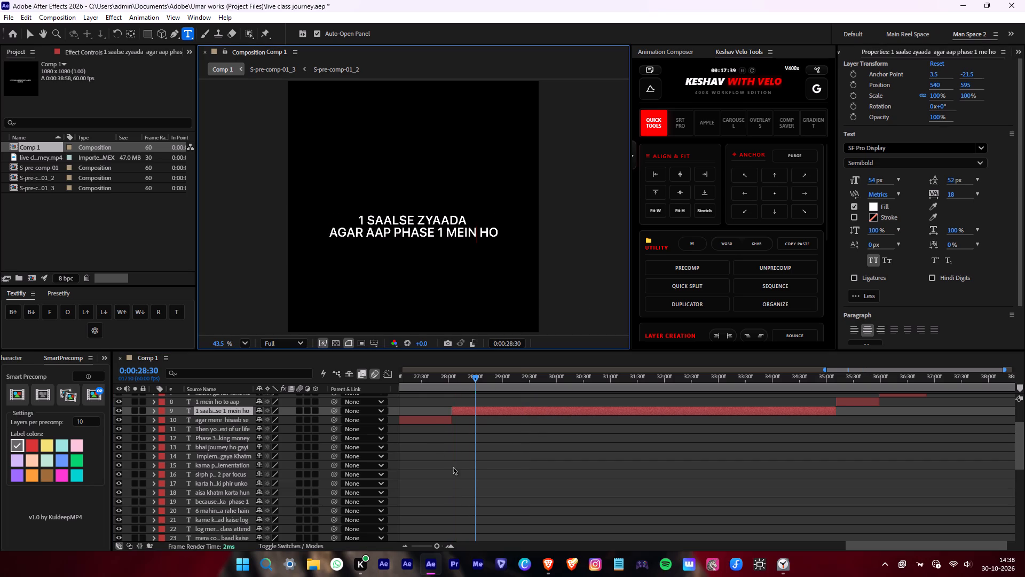
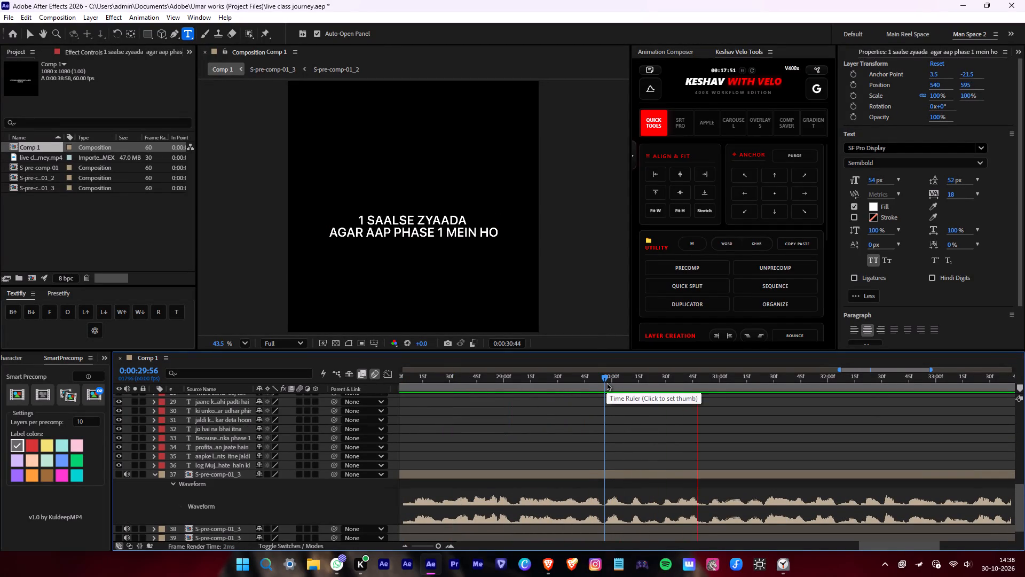
Split the S-pre-comp-01_3 audio layer at 0:00:29:54, trim the silent lead-in off the later part, close the gap and replay the cut.
{"action": "left_click", "coordinate": [606, 383]}
{"action": "scroll", "coordinate": [606, 383], "scroll_direction": "up", "scroll_amount": 2, "text": "alt"}
{"action": "left_click_drag", "start_coordinate": [606, 383], "coordinate": [581, 391]}
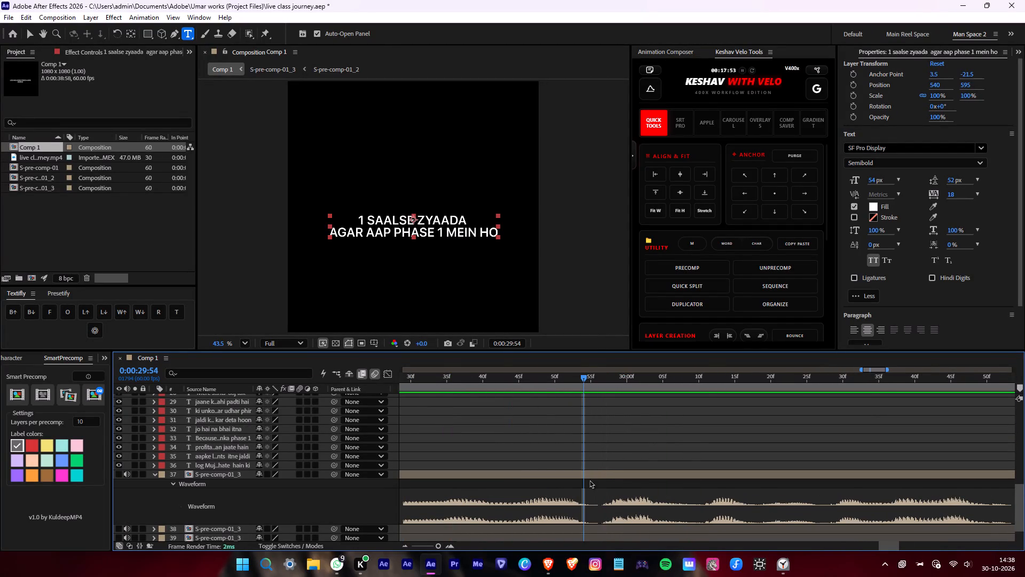
{"action": "left_click", "coordinate": [590, 476]}
{"action": "key", "text": "alt+d"}
{"action": "key", "text": "l"}
{"action": "key", "text": "l"}
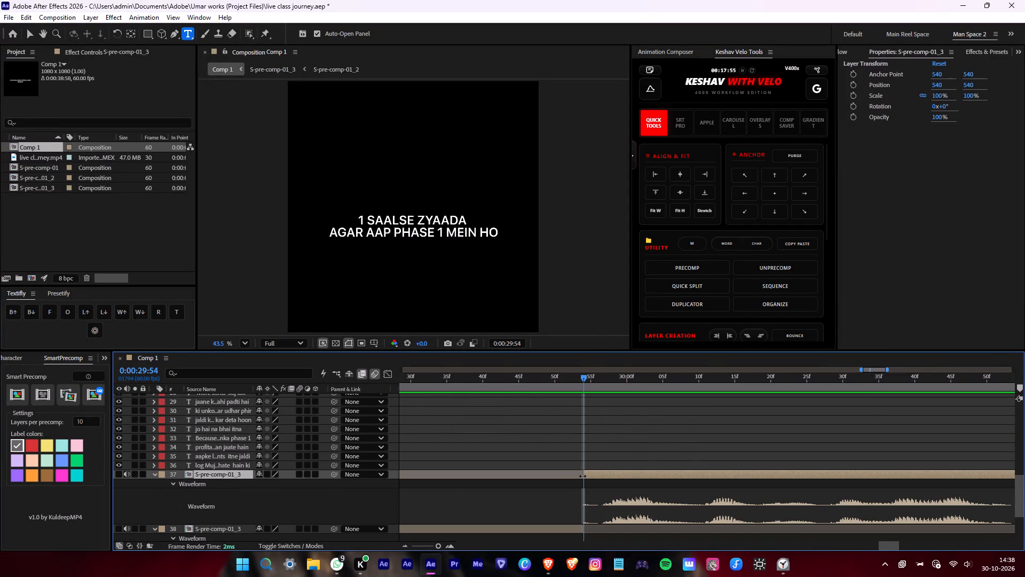
{"action": "left_click_drag", "start_coordinate": [582, 477], "coordinate": [603, 478]}
{"action": "left_click_drag", "start_coordinate": [625, 478], "coordinate": [604, 478]}
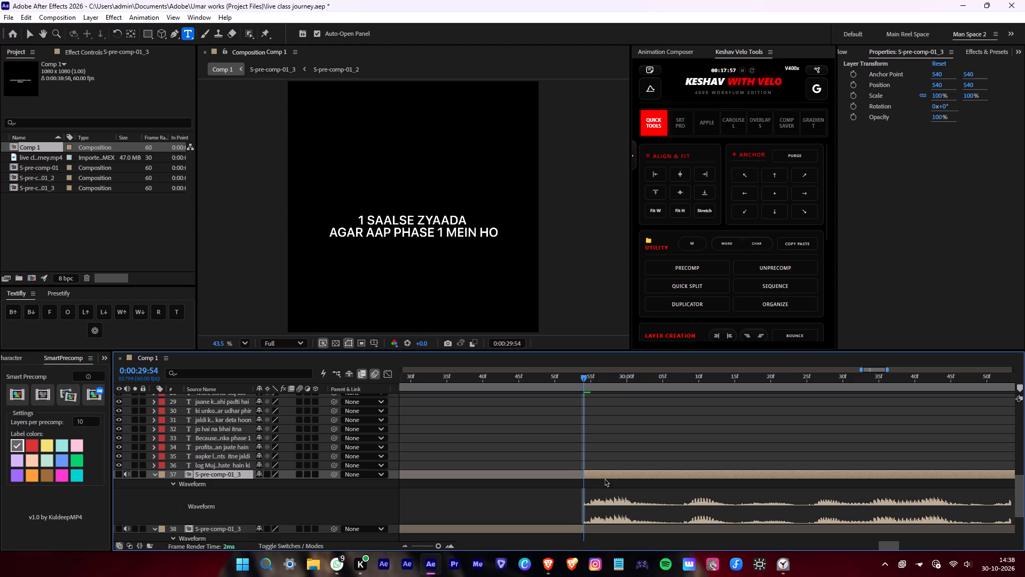
{"action": "scroll", "coordinate": [611, 477], "scroll_direction": "down", "scroll_amount": 1, "text": "alt"}
{"action": "key", "text": "space"}
{"action": "key", "text": "space"}
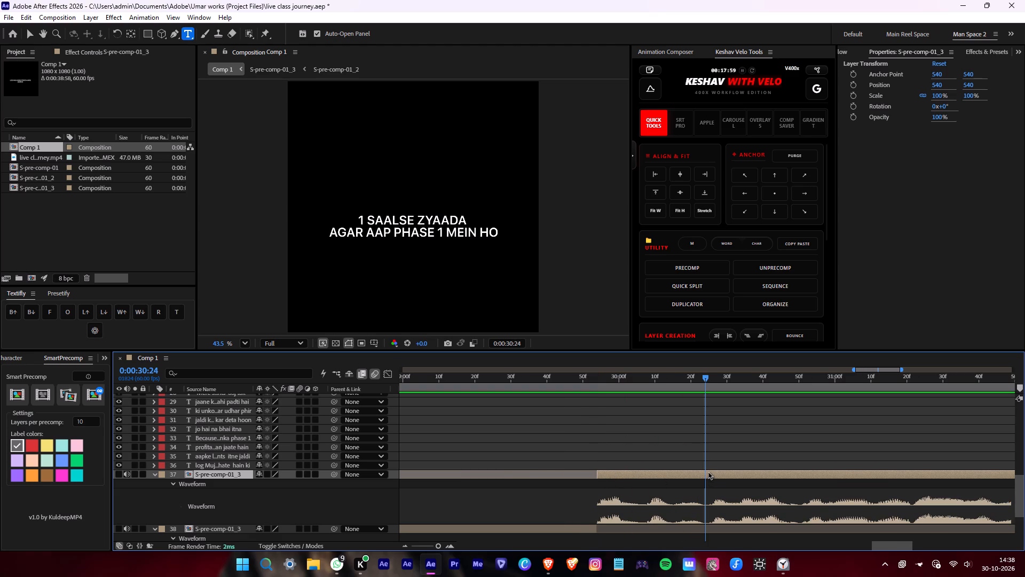
Split the "1 saal se zyaada" caption layer at 0:00:29:54 and delete the part after the split.
{"action": "key", "text": "i"}
{"action": "scroll", "coordinate": [703, 466], "scroll_direction": "up", "scroll_amount": 1}
{"action": "scroll", "coordinate": [702, 465], "scroll_direction": "down", "scroll_amount": 2, "text": "alt"}
{"action": "scroll", "coordinate": [733, 472], "scroll_direction": "up", "scroll_amount": 4}
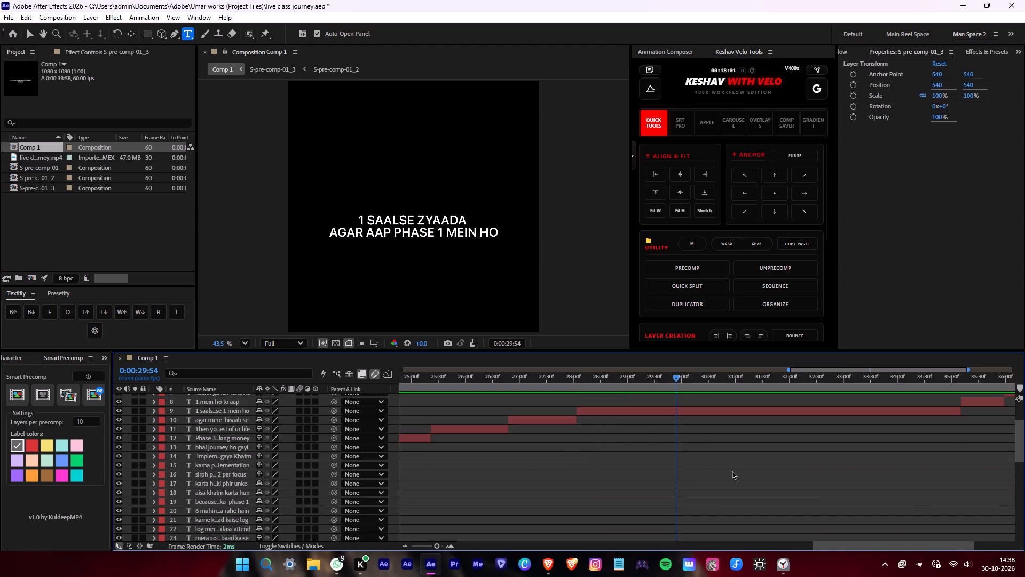
{"action": "scroll", "coordinate": [732, 471], "scroll_direction": "up", "scroll_amount": 3}
{"action": "left_click", "coordinate": [715, 437]}
{"action": "key", "text": "alt+d"}
{"action": "key", "text": "Delete"}
Delete the "mein ho to aap" caption layer.
{"action": "left_click_drag", "start_coordinate": [958, 427], "coordinate": [673, 460]}
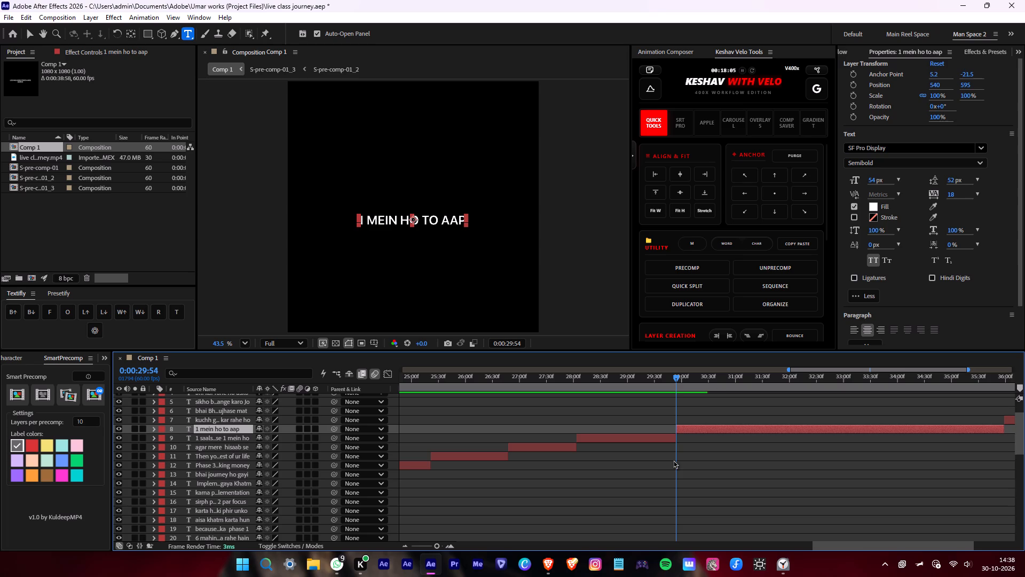
{"action": "key", "text": "Delete"}
Extend the start of the "kuchh galat kar rahe ho" caption layer back to 0:00:29:54.
{"action": "left_click_drag", "start_coordinate": [1000, 420], "coordinate": [736, 448]}
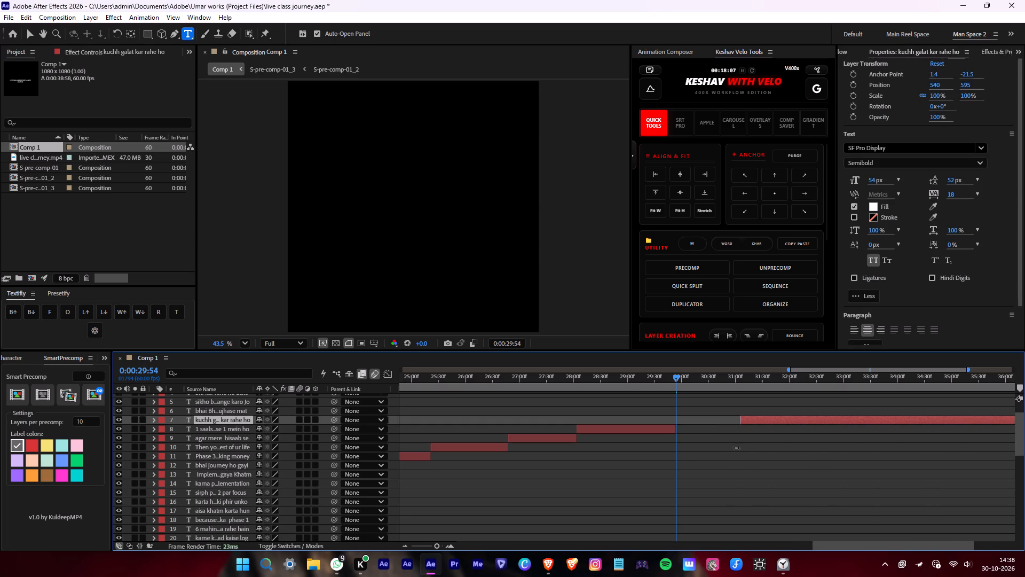
{"action": "left_click_drag", "start_coordinate": [736, 448], "coordinate": [672, 445]}
Insert "toh aap" before "kuchh" in the caption and break the line before "galat kar rahe ho".
{"action": "left_click", "coordinate": [327, 219]}
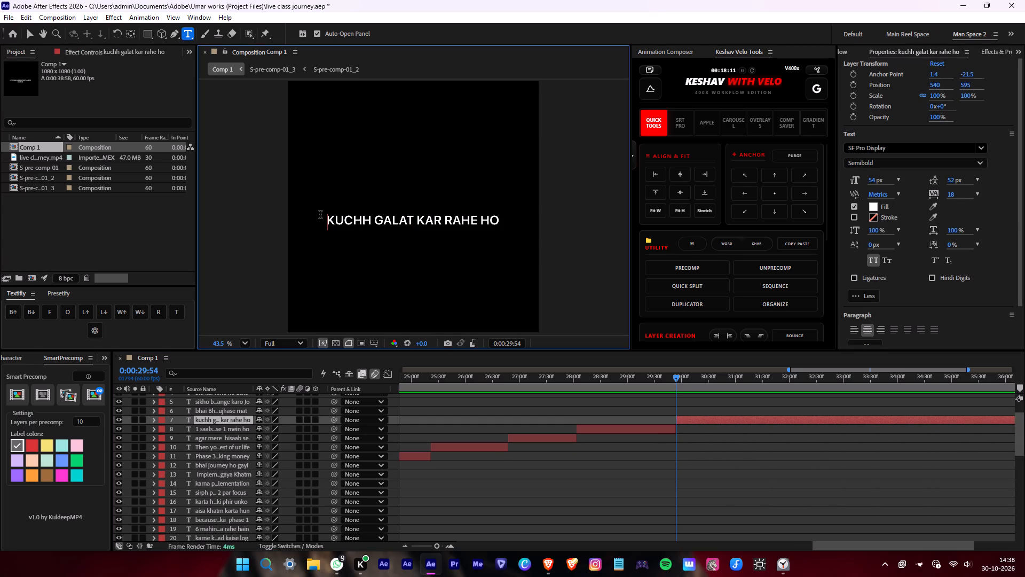
{"action": "type", "text": "toh az"}
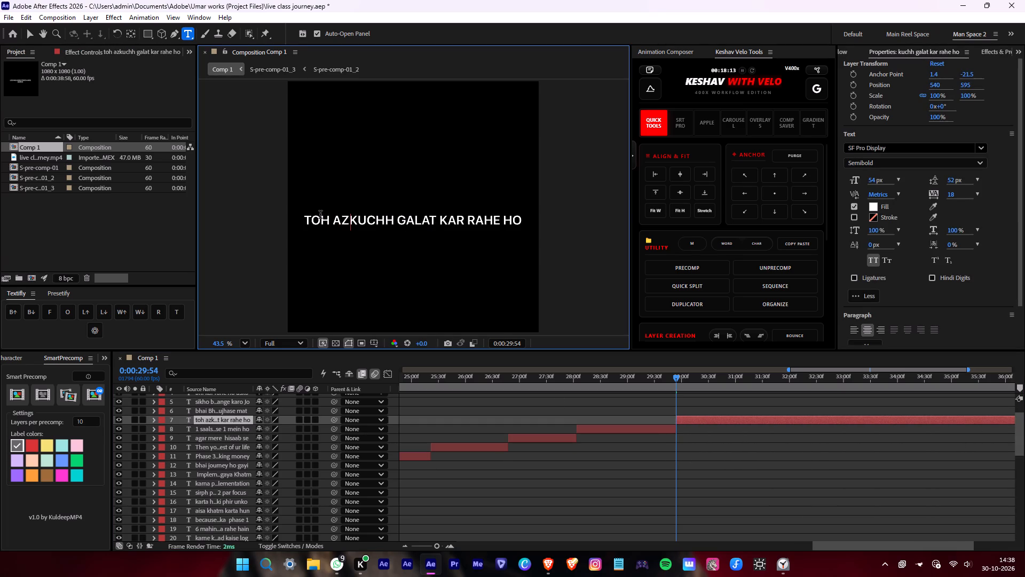
{"action": "key", "text": "BackSpace"}
{"action": "type", "text": "ap"}
{"action": "key", "text": "space"}
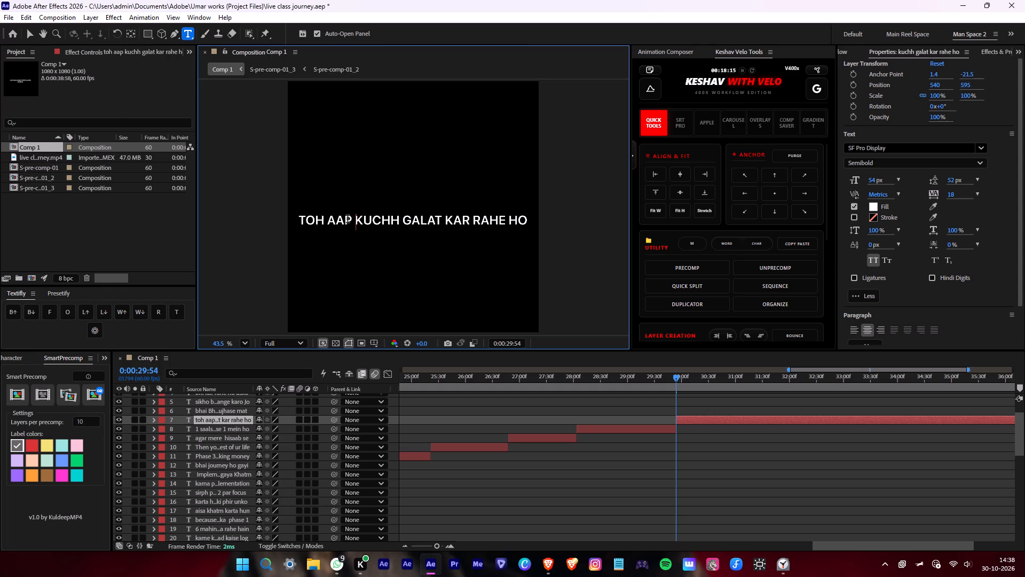
{"action": "left_click", "coordinate": [401, 217]}
{"action": "key", "text": "Return"}
{"action": "left_click", "coordinate": [681, 420]}
Listen to the audio around this caption again and insert "toh" before "galat" at the start of its second line.
{"action": "key", "text": "space"}
{"action": "middle_click_drag", "start_coordinate": [787, 446], "coordinate": [489, 438]}
{"action": "scroll", "coordinate": [480, 428], "scroll_direction": "down", "scroll_amount": 7}
{"action": "key", "text": "space"}
{"action": "scroll", "coordinate": [581, 430], "scroll_direction": "up", "scroll_amount": 4}
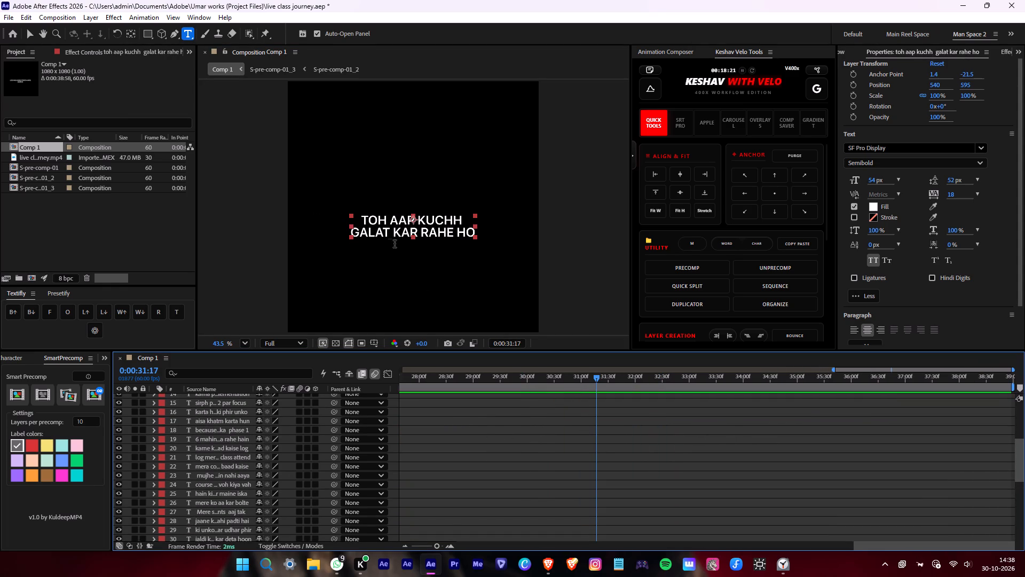
{"action": "left_click", "coordinate": [354, 233]}
{"action": "scroll", "coordinate": [637, 424], "scroll_direction": "up", "scroll_amount": 5}
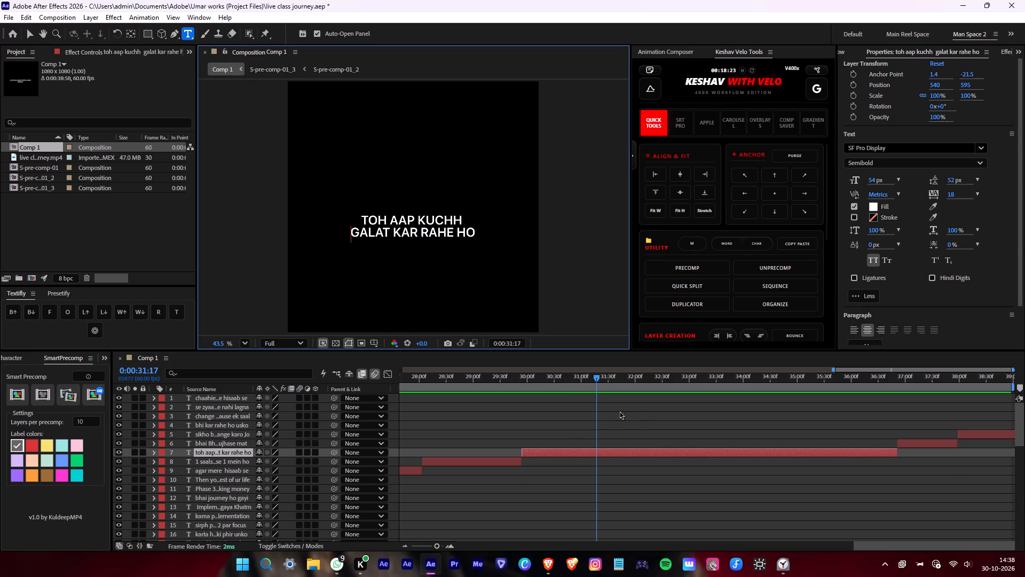
{"action": "left_click_drag", "start_coordinate": [591, 386], "coordinate": [477, 385]}
{"action": "key", "text": "space"}
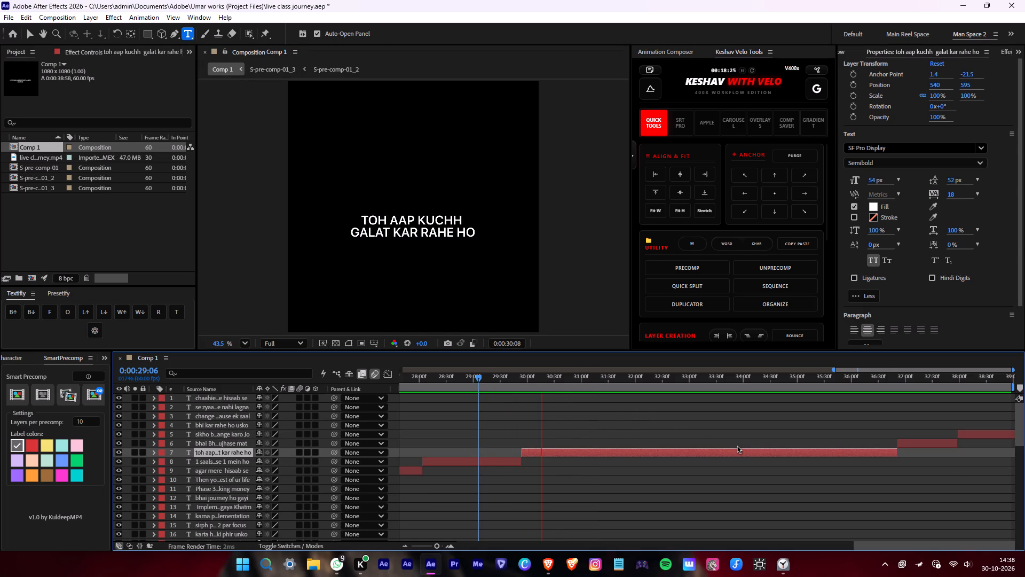
{"action": "key", "text": "space"}
{"action": "left_click", "coordinate": [354, 235]}
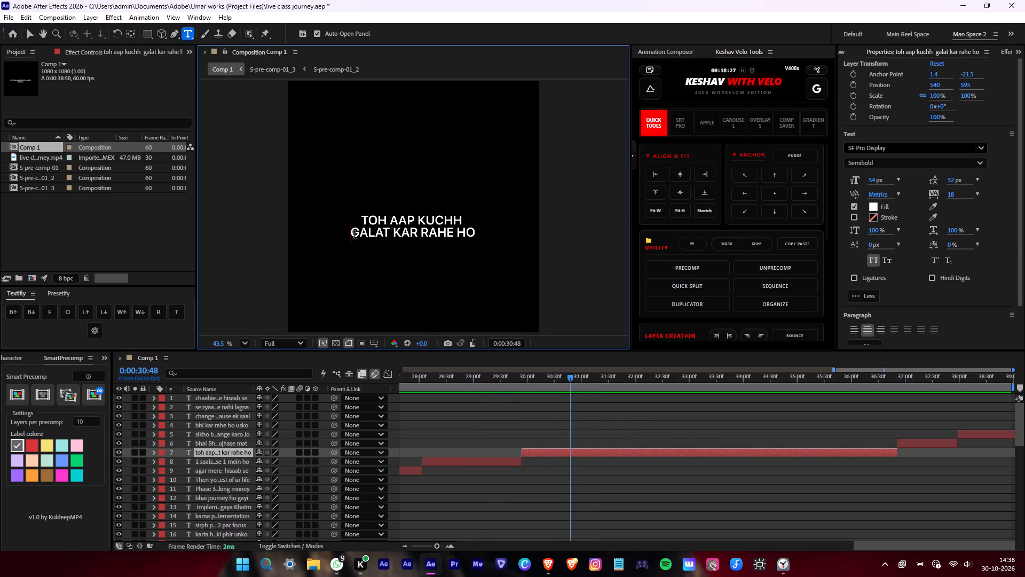
{"action": "type", "text": "toh"}
{"action": "key", "text": "space"}
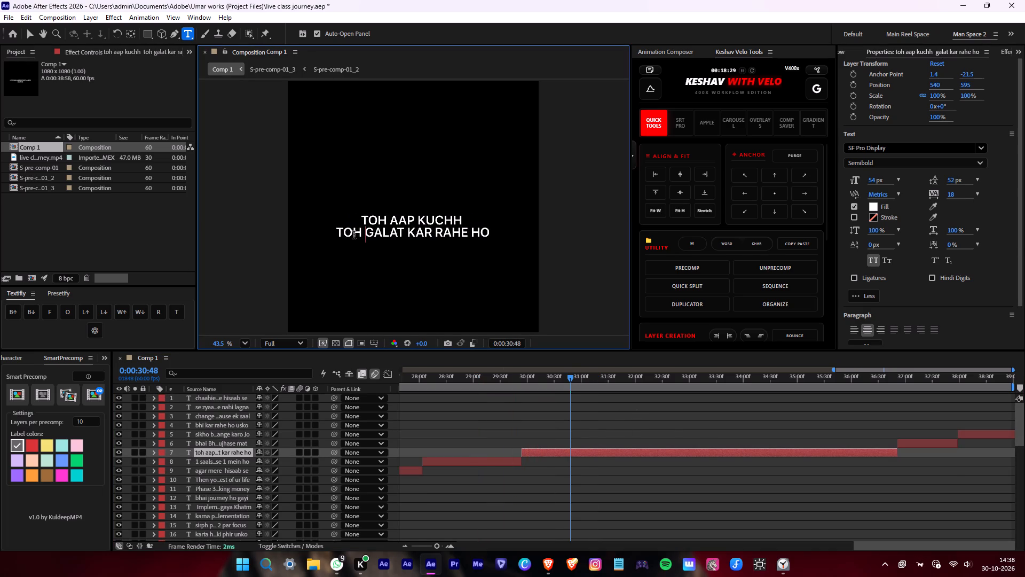
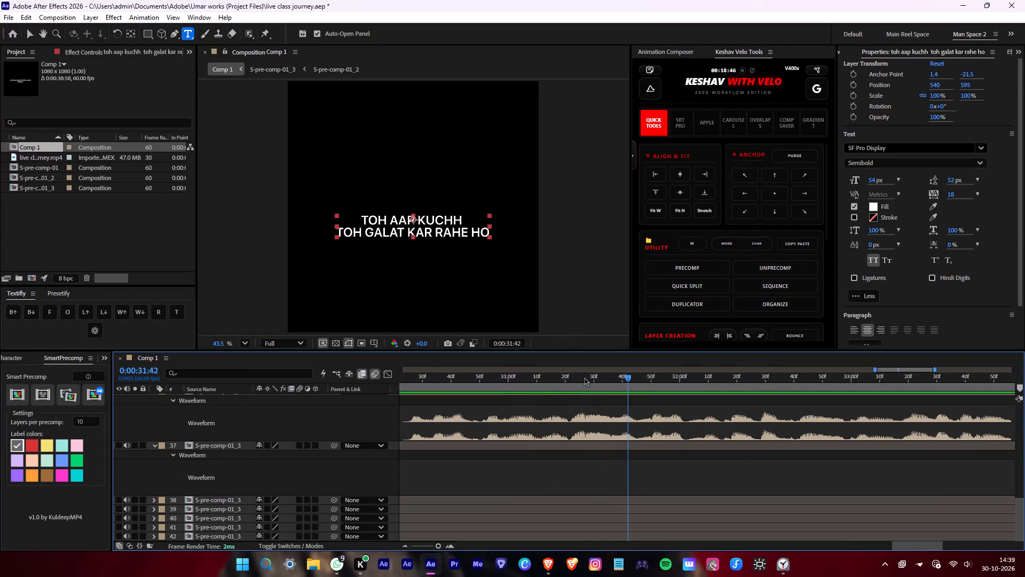
Find where the phrase ends in the audio, split the "toh aap kuchh toh galat kar rahe ho" caption at 0:00:31:21 and delete the later part.
{"action": "left_click_drag", "start_coordinate": [584, 377], "coordinate": [508, 384]}
{"action": "key", "text": "space"}
{"action": "key", "text": "space"}
{"action": "left_click_drag", "start_coordinate": [561, 377], "coordinate": [569, 377]}
{"action": "key", "text": "space"}
{"action": "left_click", "coordinate": [569, 377]}
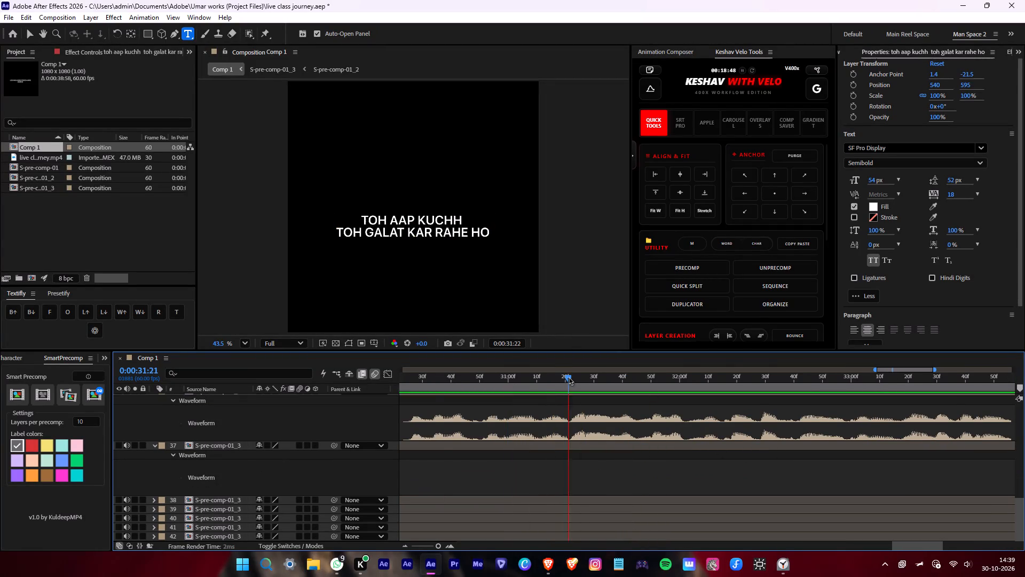
{"action": "scroll", "coordinate": [570, 379], "scroll_direction": "down", "scroll_amount": 1, "text": "alt"}
{"action": "scroll", "coordinate": [734, 442], "scroll_direction": "up", "scroll_amount": 10}
{"action": "key", "text": "alt+d"}
{"action": "scroll", "coordinate": [739, 445], "scroll_direction": "up", "scroll_amount": 1}
{"action": "middle_click_drag", "start_coordinate": [738, 445], "coordinate": [624, 510]}
{"action": "scroll", "coordinate": [735, 445], "scroll_direction": "down", "scroll_amount": 1}
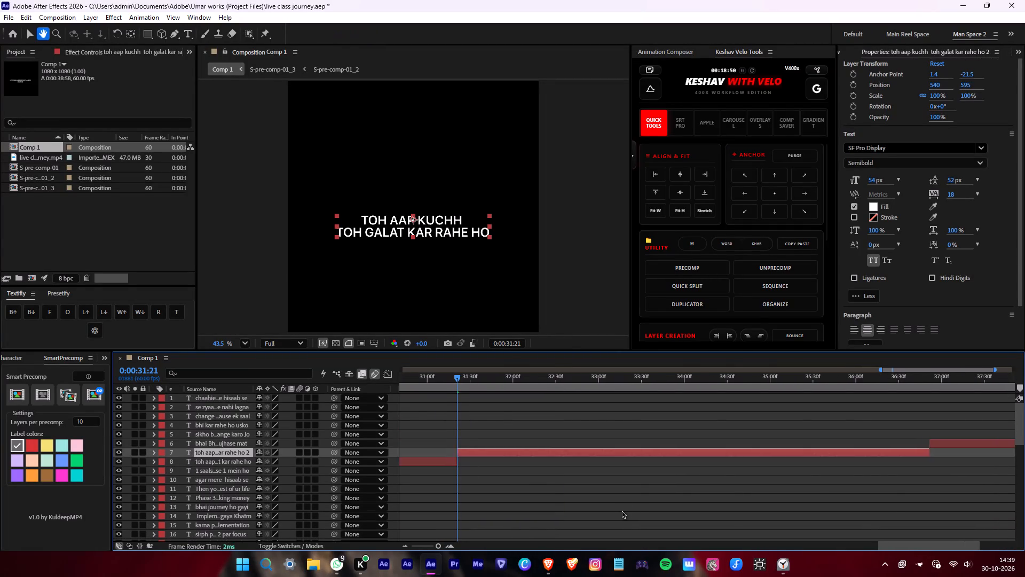
{"action": "key", "text": "Delete"}
Extend the start of the "bhai Bhale hi mujhase mat" caption layer back to 0:00:31:21.
{"action": "left_click_drag", "start_coordinate": [928, 445], "coordinate": [458, 467]}
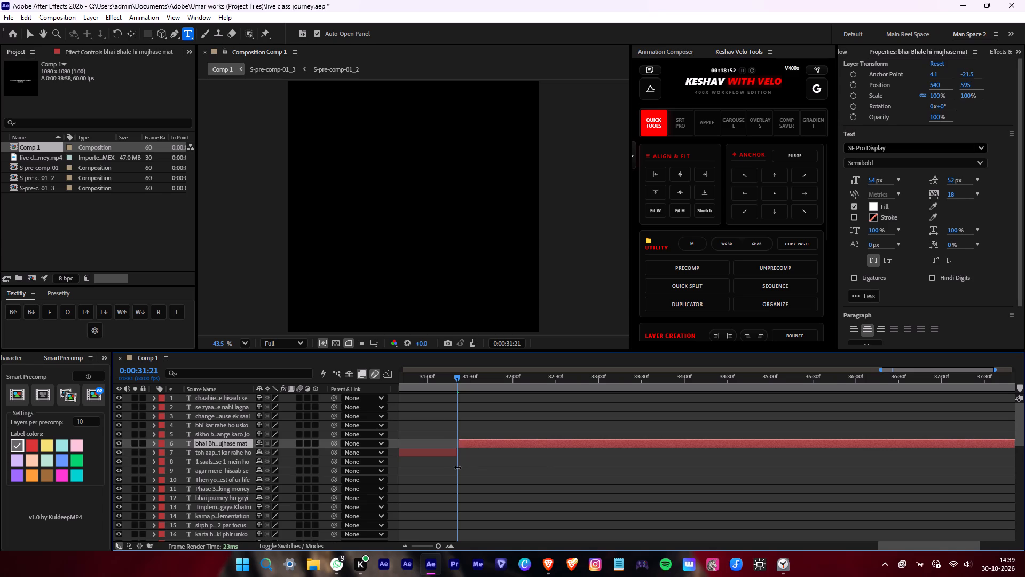
{"action": "left_click_drag", "start_coordinate": [458, 467], "coordinate": [456, 466]}
Check the audio and move "bhai" from the start of this caption to the end of the preceding "toh galat kar rahe ho" line.
{"action": "key", "text": "space"}
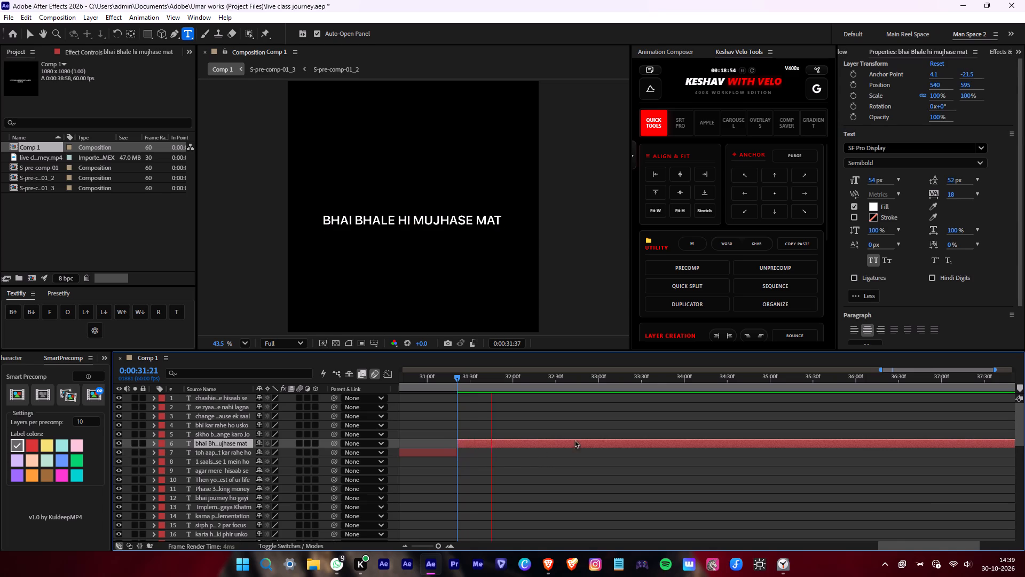
{"action": "key", "text": "space"}
{"action": "left_click_drag", "start_coordinate": [352, 217], "coordinate": [285, 219]}
{"action": "key", "text": "BackSpace"}
{"action": "left_click_drag", "start_coordinate": [491, 376], "coordinate": [413, 378]}
{"action": "key", "text": "space"}
{"action": "key", "text": "space"}
{"action": "left_click", "coordinate": [441, 455]}
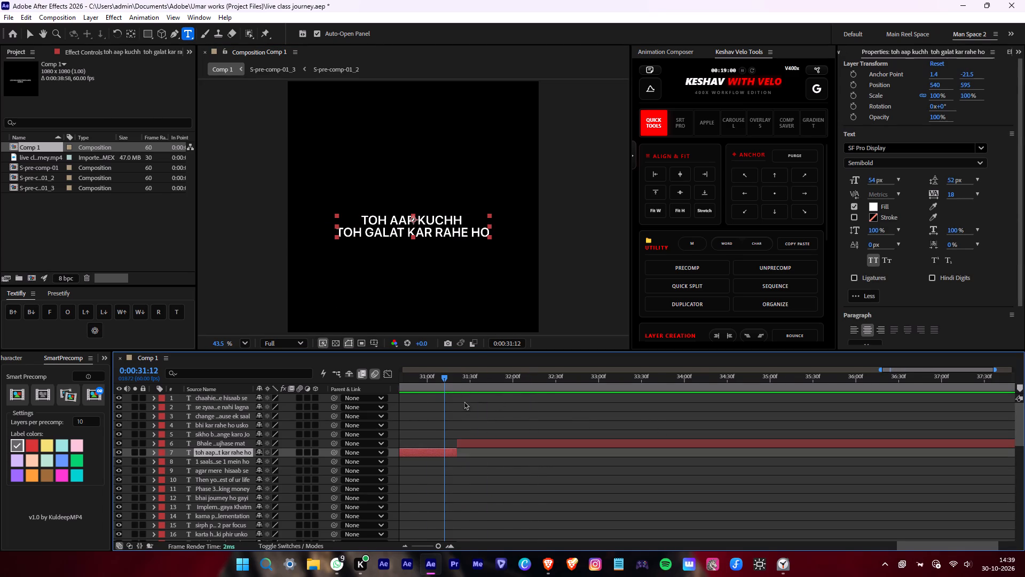
{"action": "left_click", "coordinate": [489, 235]}
{"action": "key", "text": "space"}
{"action": "type", "text": "bhai"}
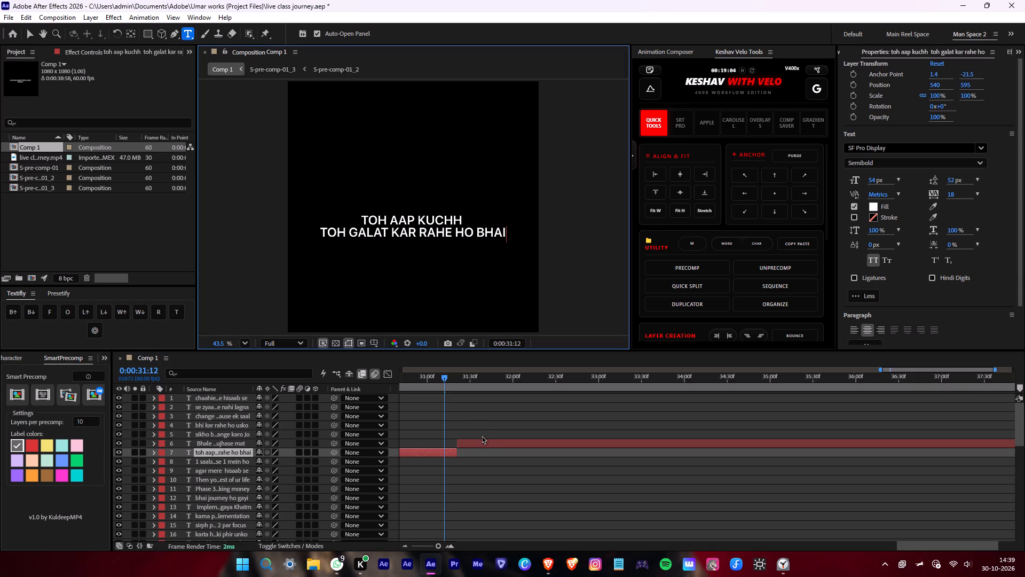
Listen through the "Bhale hi mujhase mat" caption, split its layer at 0:00:32:28 and delete the part after the split.
{"action": "left_click", "coordinate": [482, 448]}
{"action": "left_click", "coordinate": [479, 442]}
{"action": "key", "text": "i"}
{"action": "key", "text": "space"}
{"action": "scroll", "coordinate": [592, 409], "scroll_direction": "down", "scroll_amount": 7}
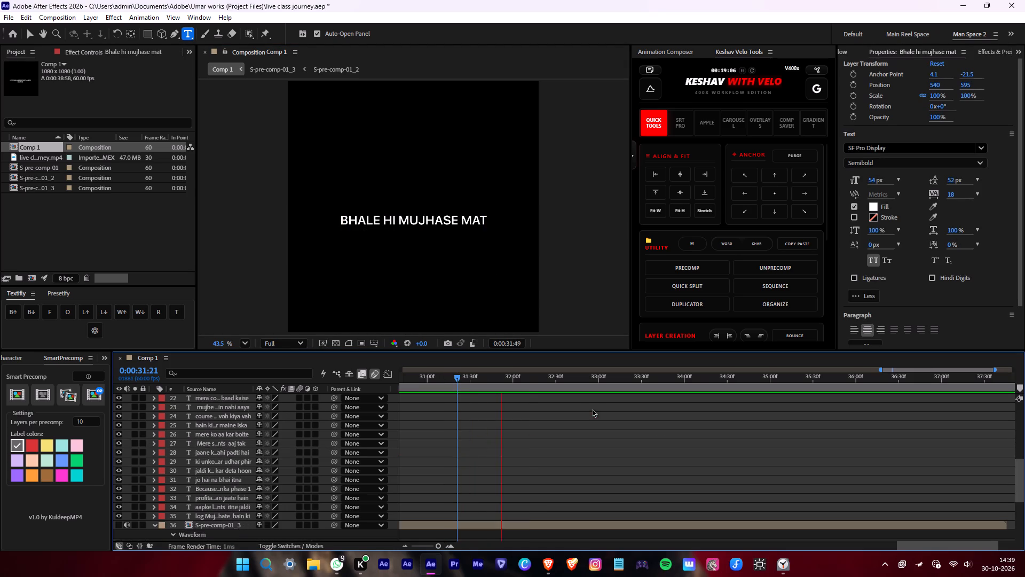
{"action": "key", "text": "space"}
{"action": "scroll", "coordinate": [591, 409], "scroll_direction": "down", "scroll_amount": 4}
{"action": "key", "text": "space"}
{"action": "left_click_drag", "start_coordinate": [547, 383], "coordinate": [553, 383]}
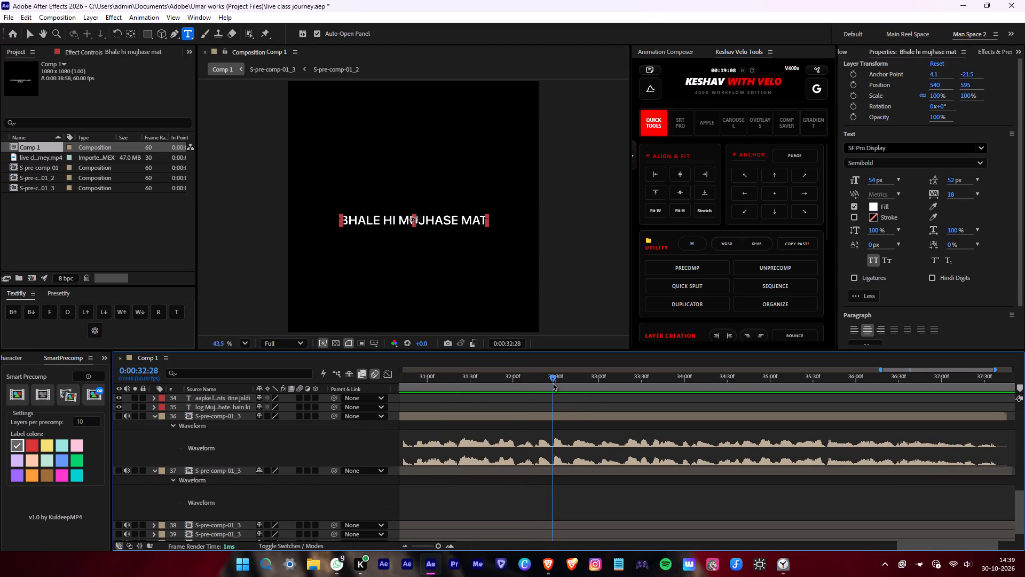
{"action": "key", "text": "space"}
{"action": "left_click", "coordinate": [553, 383]}
{"action": "scroll", "coordinate": [633, 415], "scroll_direction": "up", "scroll_amount": 7}
{"action": "scroll", "coordinate": [634, 416], "scroll_direction": "down", "scroll_amount": 4}
{"action": "scroll", "coordinate": [659, 424], "scroll_direction": "down", "scroll_amount": 2, "text": "alt"}
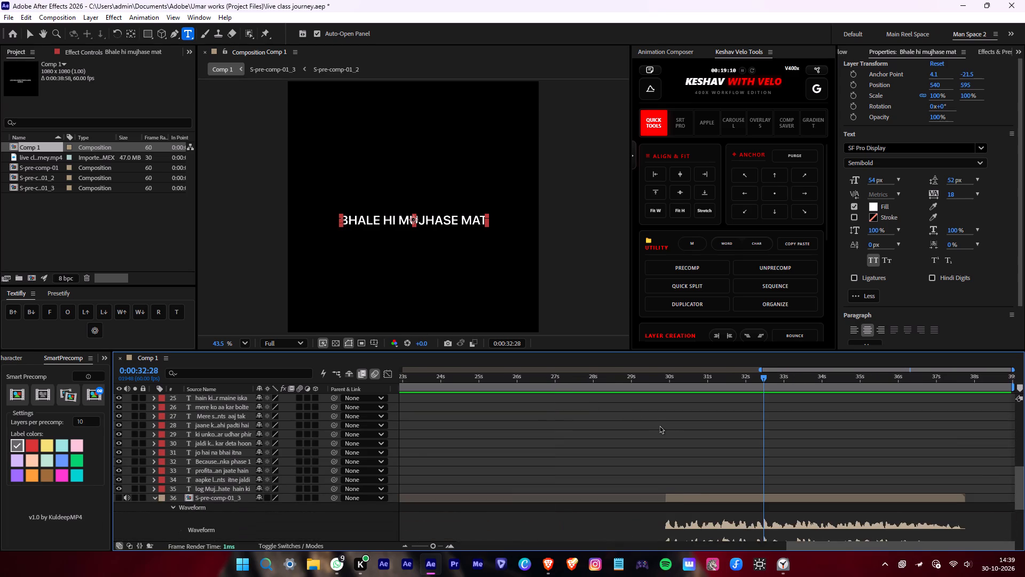
{"action": "scroll", "coordinate": [833, 462], "scroll_direction": "up", "scroll_amount": 10}
{"action": "key", "text": "alt+d"}
{"action": "key", "text": "Delete"}
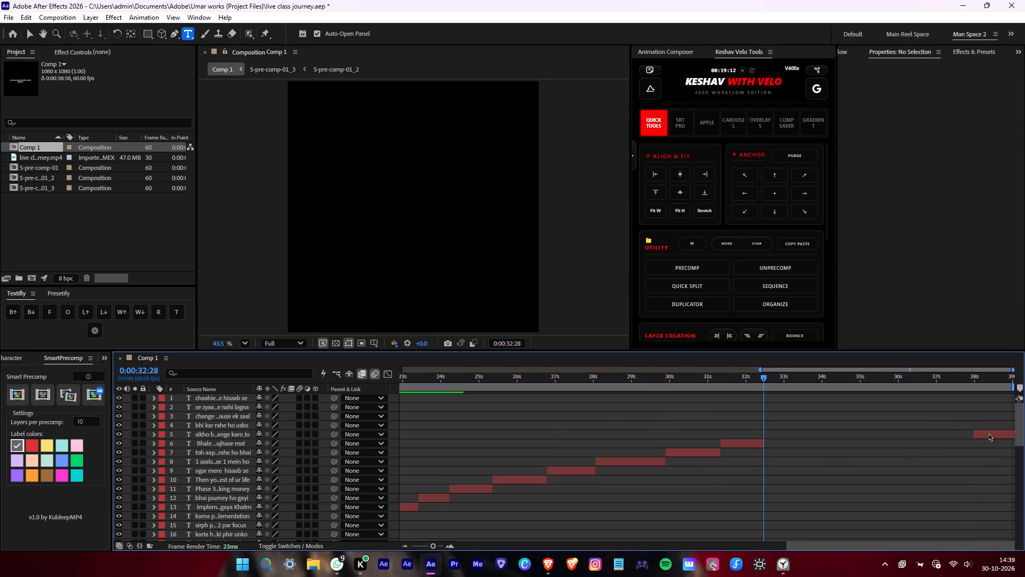
Extend the start of the "sikho but change karo jo" caption layer back to 0:00:32:28.
{"action": "left_click_drag", "start_coordinate": [972, 433], "coordinate": [762, 459]}
Move "sikho" from this caption to the end of "Bhale hi mujhase mat" and break the line before "mat sikho".
{"action": "left_click_drag", "start_coordinate": [361, 224], "coordinate": [350, 228]}
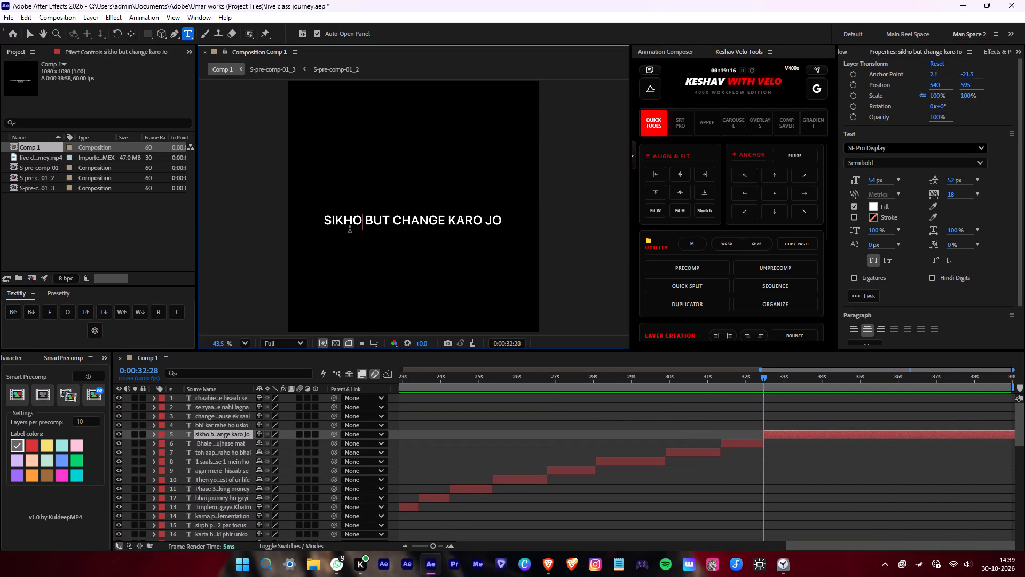
{"action": "left_click_drag", "start_coordinate": [350, 228], "coordinate": [312, 232]}
{"action": "key", "text": "ctrl+x"}
{"action": "left_click", "coordinate": [740, 379]}
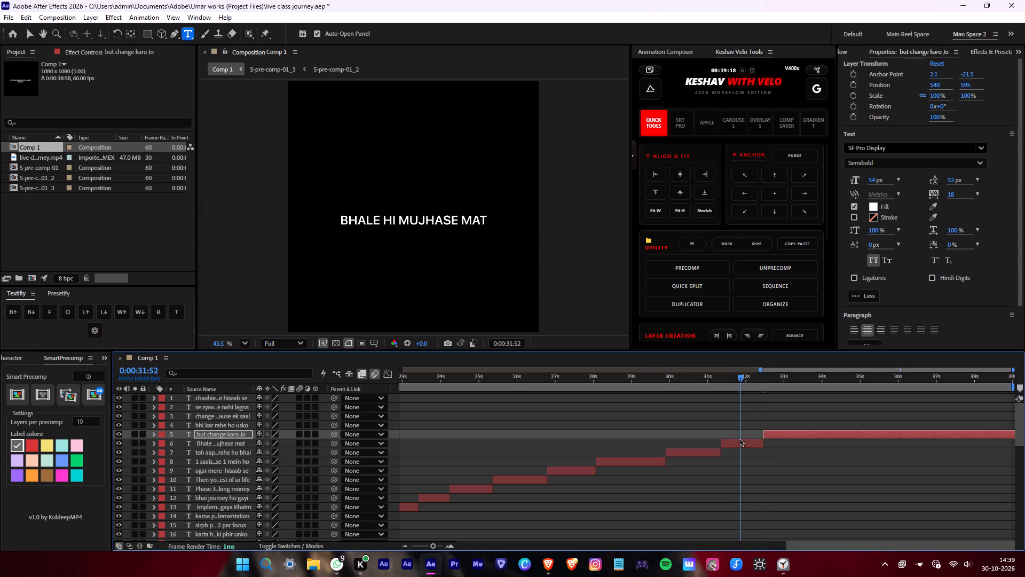
{"action": "left_click", "coordinate": [739, 439]}
{"action": "left_click", "coordinate": [485, 225]}
{"action": "key", "text": "space"}
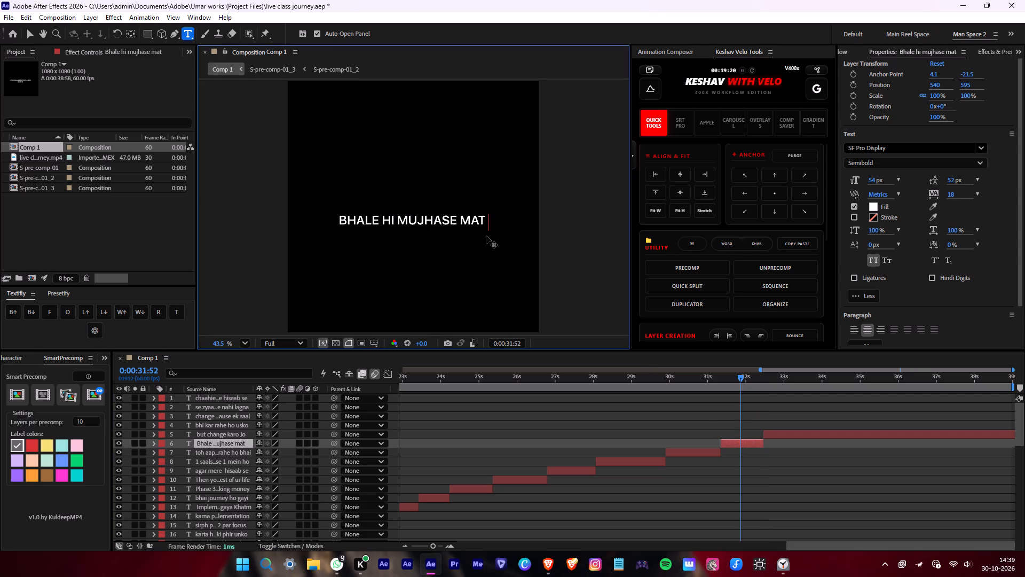
{"action": "key", "text": "ctrl+v"}
{"action": "left_click", "coordinate": [440, 226]}
{"action": "key", "text": "Return"}
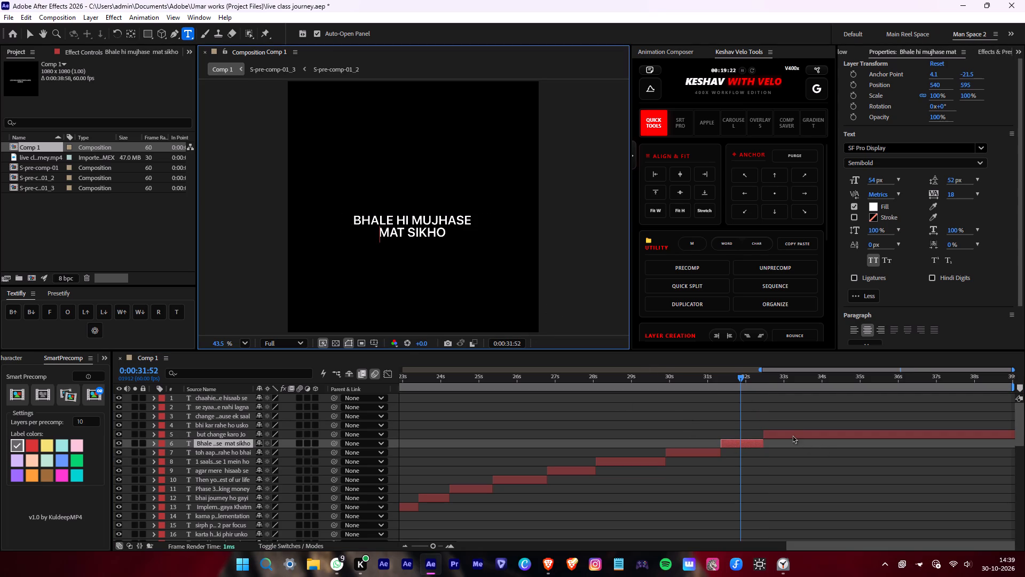
Listen from 0:00:32:28 to find where "jo" begins, at 0:00:33:18, and cut "jo" from the end of the "but change karo jo" caption.
{"action": "left_click", "coordinate": [792, 430]}
{"action": "left_click", "coordinate": [790, 433]}
{"action": "key", "text": "i"}
{"action": "key", "text": "space"}
{"action": "scroll", "coordinate": [881, 477], "scroll_direction": "up", "scroll_amount": 1}
{"action": "middle_click_drag", "start_coordinate": [881, 477], "coordinate": [652, 466]}
{"action": "scroll", "coordinate": [791, 453], "scroll_direction": "down", "scroll_amount": 3}
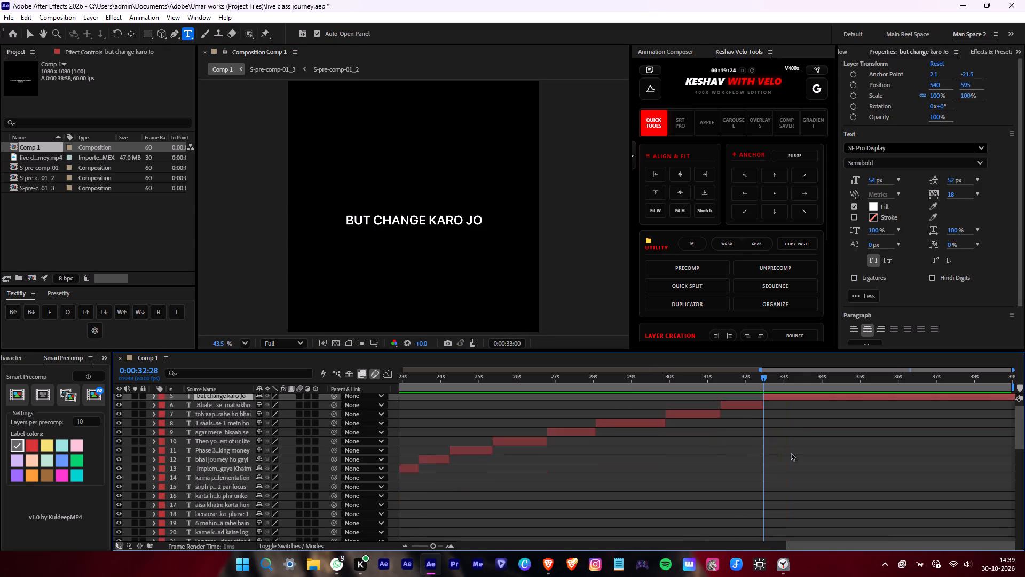
{"action": "scroll", "coordinate": [791, 453], "scroll_direction": "down", "scroll_amount": 4}
{"action": "key", "text": "space"}
{"action": "scroll", "coordinate": [815, 455], "scroll_direction": "down", "scroll_amount": 3}
{"action": "scroll", "coordinate": [813, 453], "scroll_direction": "up", "scroll_amount": 1, "text": "alt"}
{"action": "left_click_drag", "start_coordinate": [793, 386], "coordinate": [777, 385]}
{"action": "key", "text": "space"}
{"action": "left_click", "coordinate": [777, 385]}
{"action": "scroll", "coordinate": [792, 395], "scroll_direction": "up", "scroll_amount": 11}
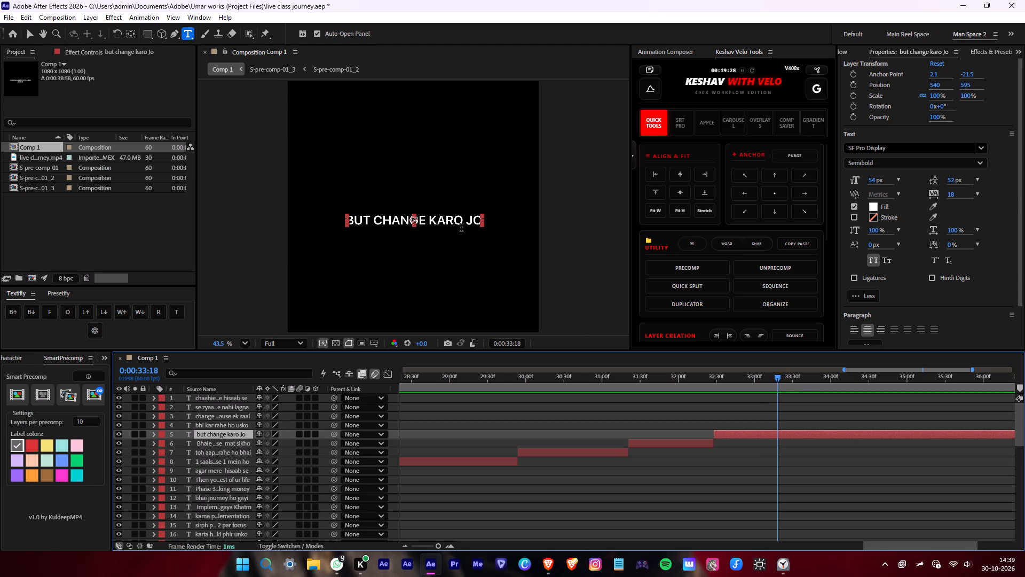
{"action": "left_click_drag", "start_coordinate": [467, 223], "coordinate": [492, 223]}
{"action": "key", "text": "ctrl+x"}
Split the "but change karo" caption layer at 0:00:33:18 and delete the part after the split.
{"action": "left_click", "coordinate": [862, 436]}
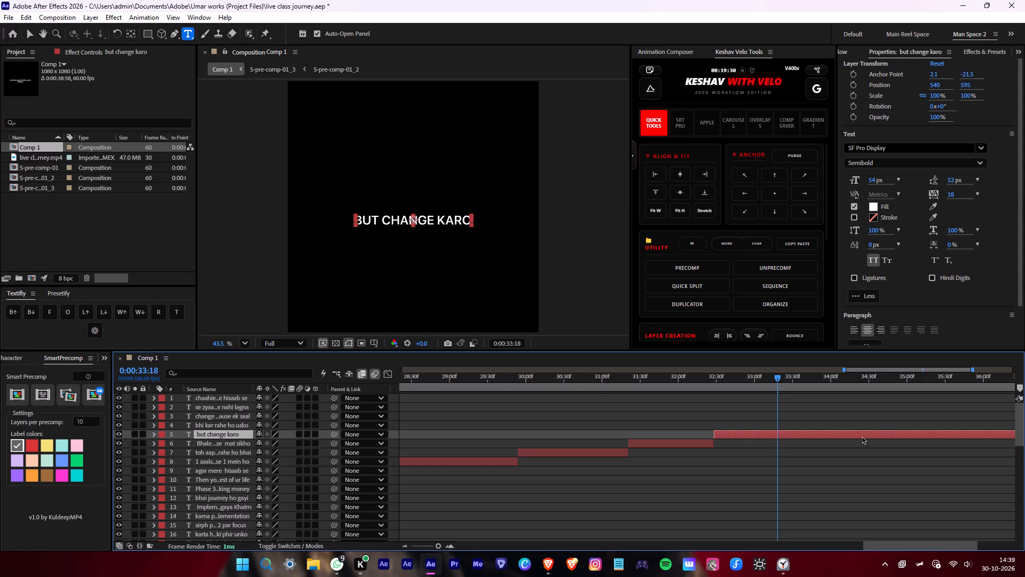
{"action": "key", "text": "alt+d"}
{"action": "middle_click_drag", "start_coordinate": [929, 471], "coordinate": [649, 488]}
{"action": "key", "text": "Delete"}
{"action": "scroll", "coordinate": [760, 471], "scroll_direction": "down", "scroll_amount": 3}
{"action": "scroll", "coordinate": [877, 480], "scroll_direction": "up", "scroll_amount": 2}
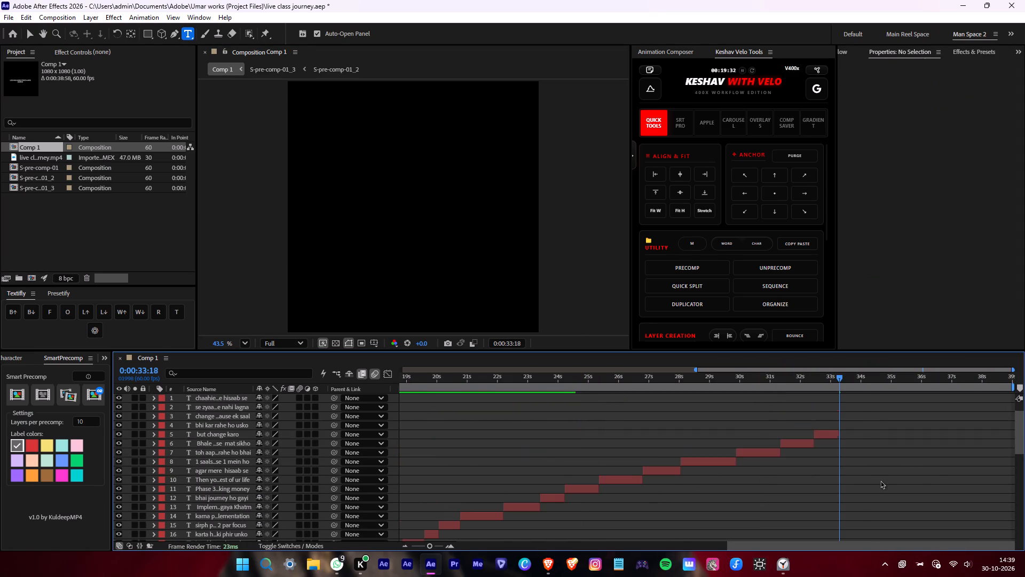
{"action": "scroll", "coordinate": [880, 480], "scroll_direction": "up", "scroll_amount": 4}
Shift the last five caption layers, from "but change karo" to "chaahie", earlier together by about 4.5 seconds.
{"action": "left_click", "coordinate": [822, 437]}
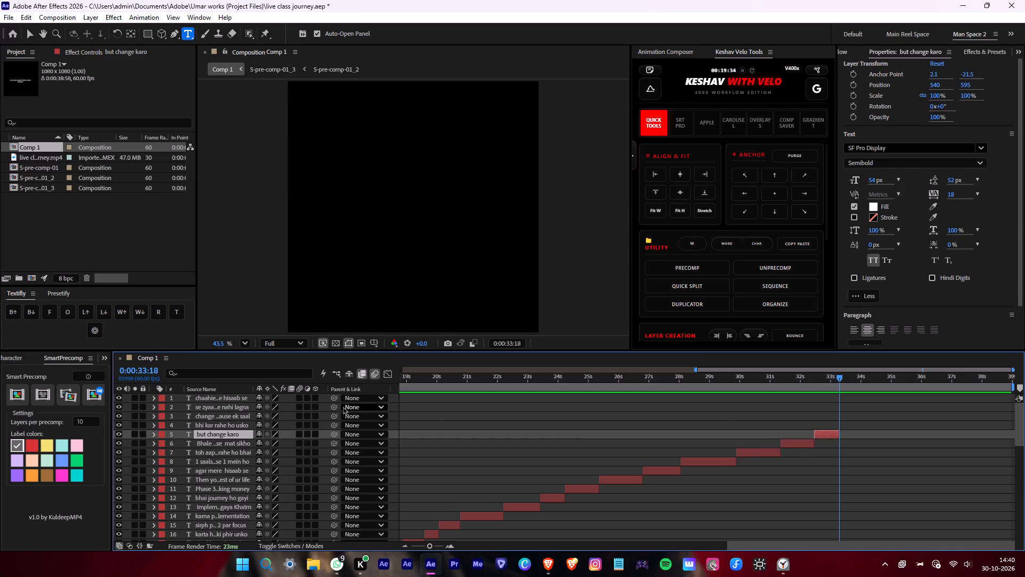
{"action": "left_click", "coordinate": [233, 400], "text": "shift"}
{"action": "left_click_drag", "start_coordinate": [824, 435], "coordinate": [743, 438]}
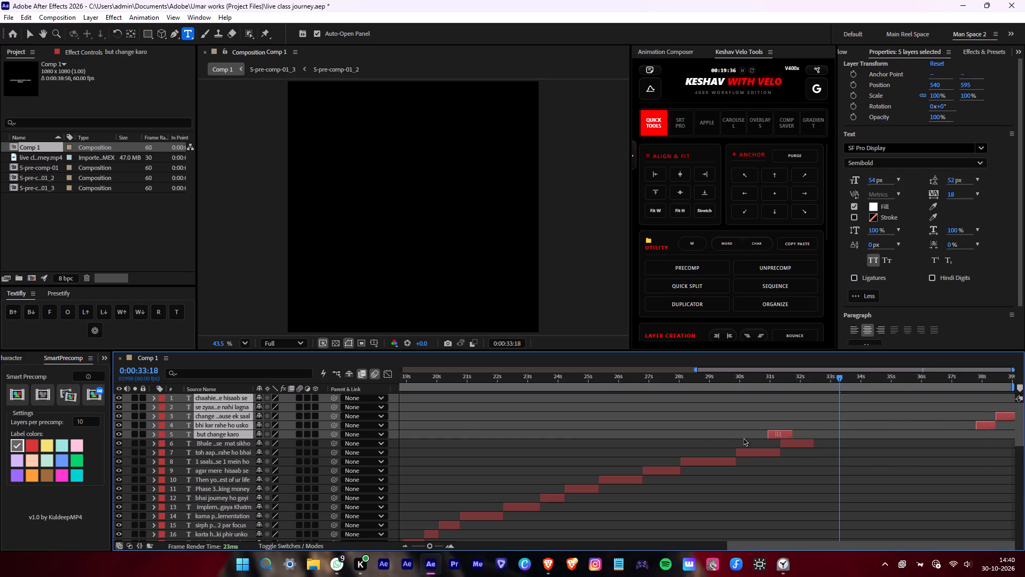
{"action": "left_click_drag", "start_coordinate": [743, 438], "coordinate": [687, 435]}
{"action": "left_click_drag", "start_coordinate": [920, 459], "coordinate": [911, 457]}
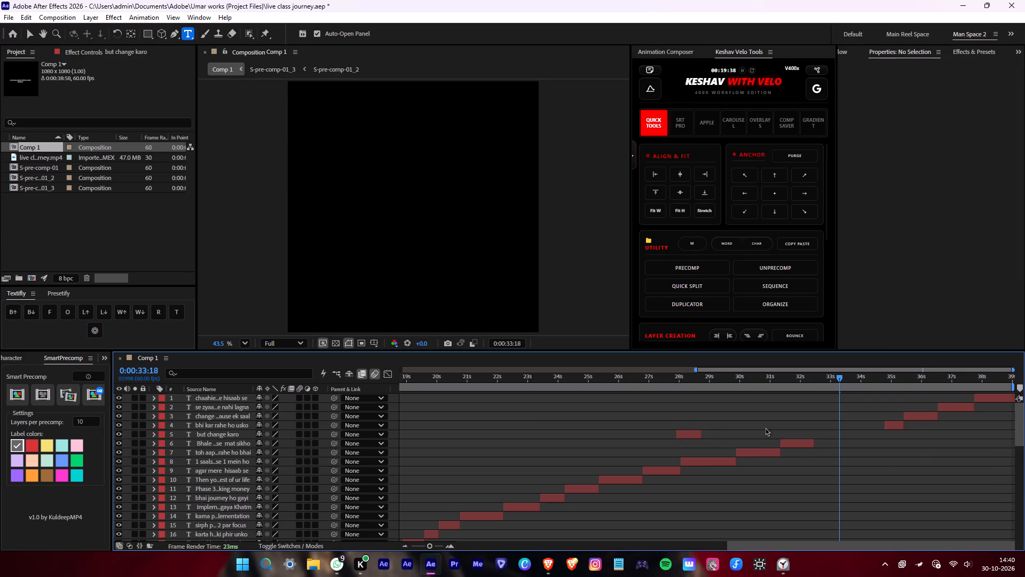
Move only the "but change karo" layer back so it follows the "mat sikho" caption and ends at 0:00:33:18.
{"action": "left_click_drag", "start_coordinate": [685, 431], "coordinate": [822, 440]}
{"action": "scroll", "coordinate": [819, 439], "scroll_direction": "up", "scroll_amount": 3, "text": "alt"}
{"action": "left_click_drag", "start_coordinate": [816, 435], "coordinate": [824, 435]}
Extend the start of the "bhi kar rahe ho usko" caption layer back to 0:00:33:18.
{"action": "middle_click_drag", "start_coordinate": [969, 457], "coordinate": [624, 503]}
{"action": "scroll", "coordinate": [965, 436], "scroll_direction": "down", "scroll_amount": 3, "text": "alt"}
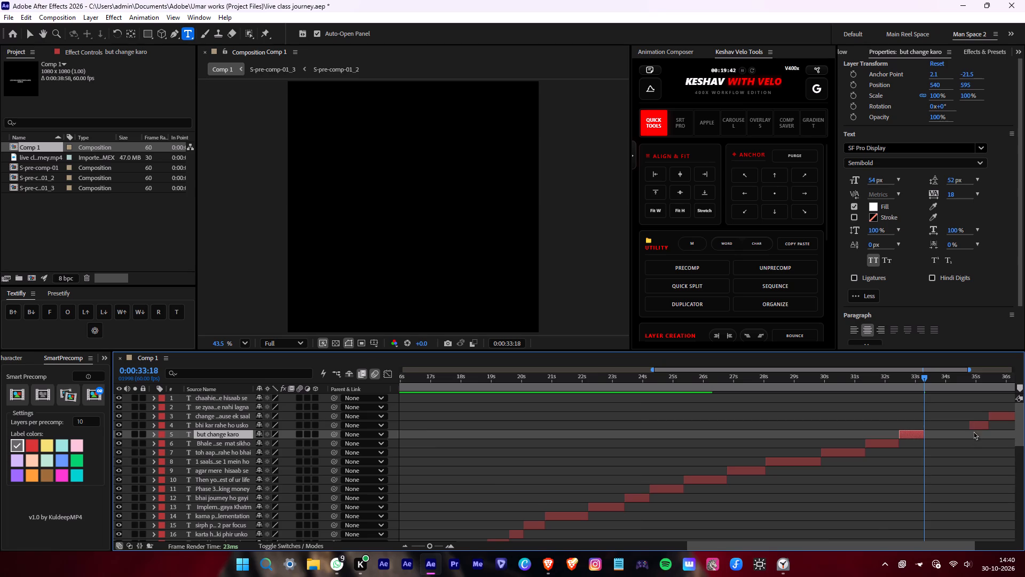
{"action": "left_click_drag", "start_coordinate": [970, 425], "coordinate": [925, 436]}
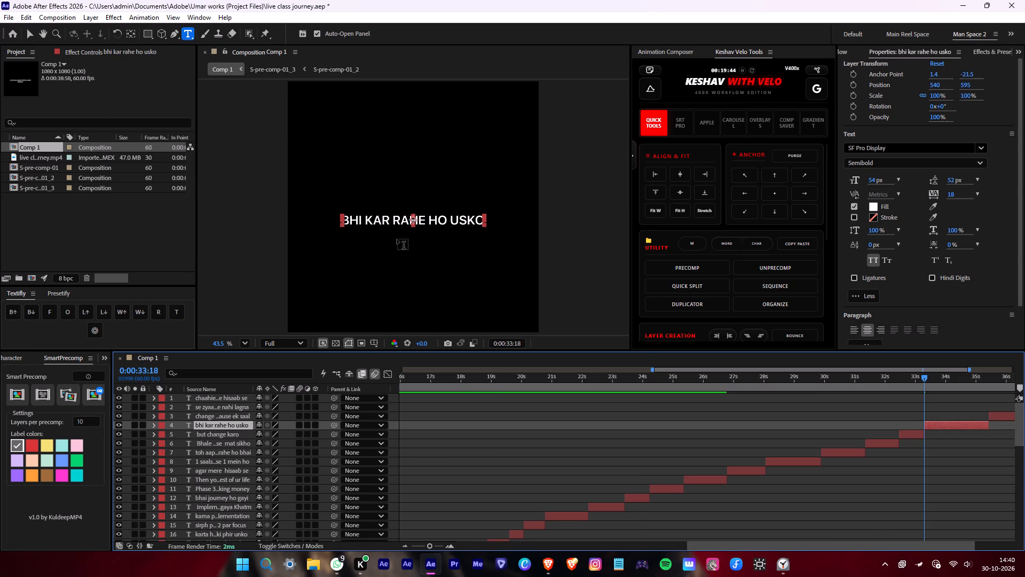
Insert the cut word "jo" at the start of the "bhi kar rahe ho usko" caption.
{"action": "left_click", "coordinate": [343, 217]}
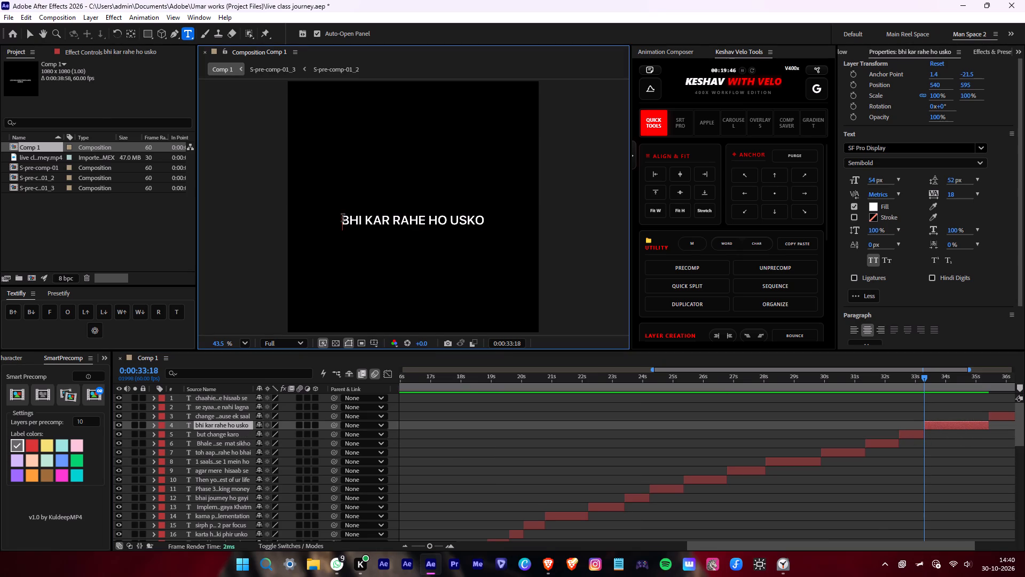
{"action": "key", "text": "ctrl+v"}
{"action": "key", "text": "space"}
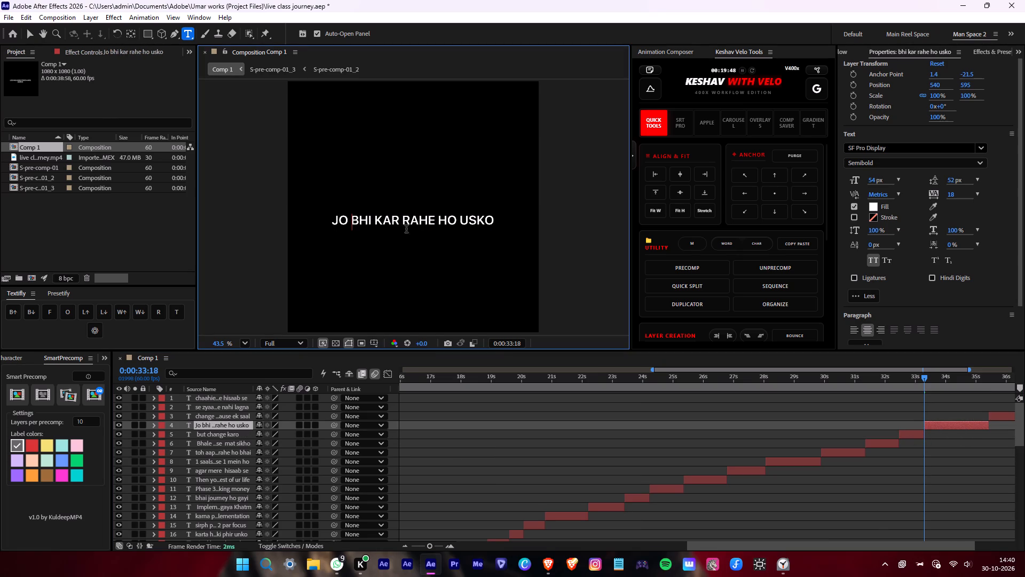
{"action": "left_click", "coordinate": [968, 455]}
Listen to locate where "usko" begins, at 0:00:33:48, and cut "usko" from the end of the "jo bhi kar rahe ho usko" caption.
{"action": "key", "text": "space"}
{"action": "middle_click_drag", "start_coordinate": [986, 451], "coordinate": [727, 462]}
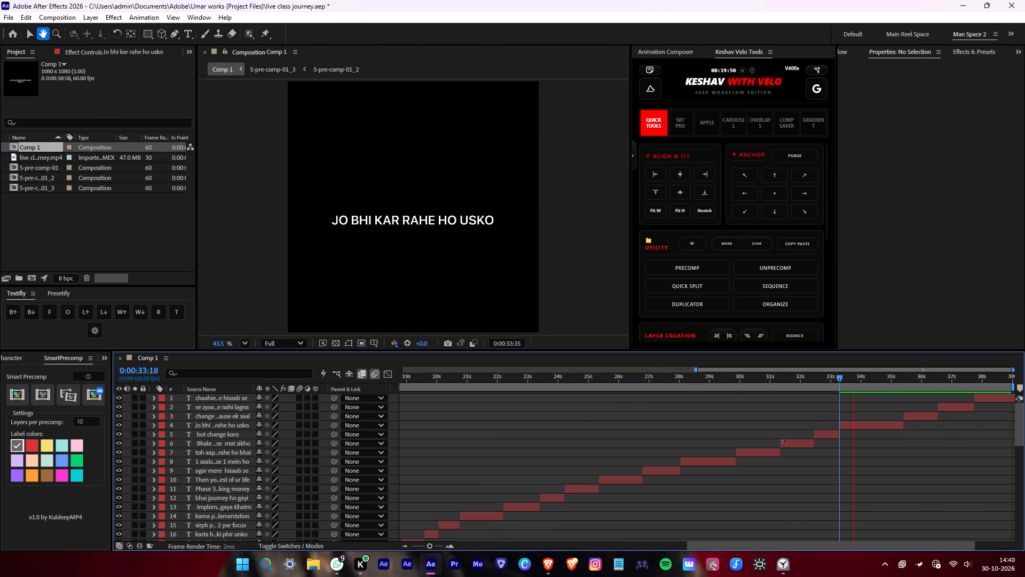
{"action": "scroll", "coordinate": [794, 438], "scroll_direction": "up", "scroll_amount": 2, "text": "alt"}
{"action": "key", "text": "space"}
{"action": "scroll", "coordinate": [952, 451], "scroll_direction": "down", "scroll_amount": 12}
{"action": "left_click_drag", "start_coordinate": [700, 377], "coordinate": [699, 377]}
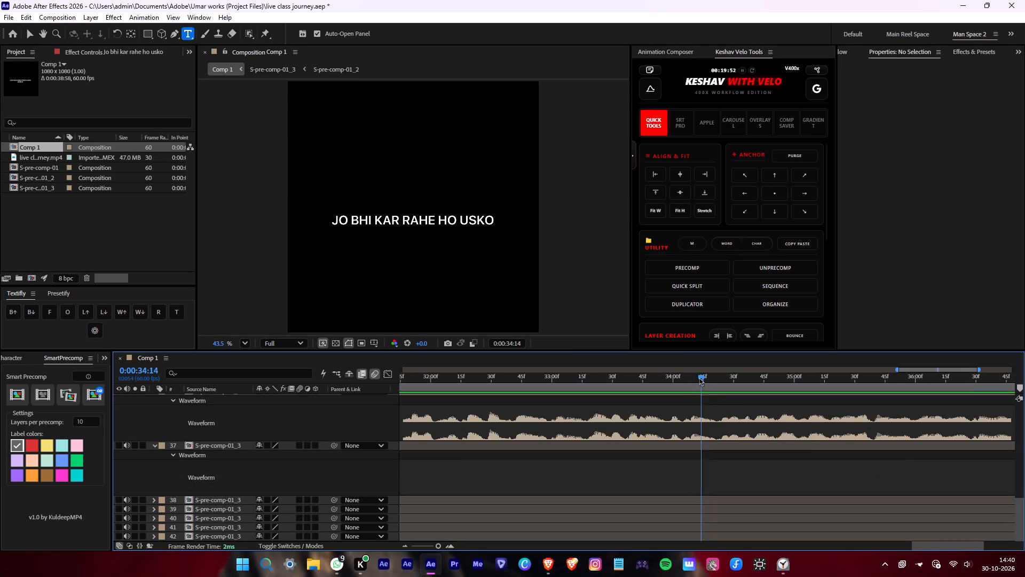
{"action": "left_click_drag", "start_coordinate": [699, 377], "coordinate": [689, 378]}
{"action": "key", "text": "space"}
{"action": "left_click_drag", "start_coordinate": [690, 378], "coordinate": [669, 380]}
{"action": "key", "text": "space"}
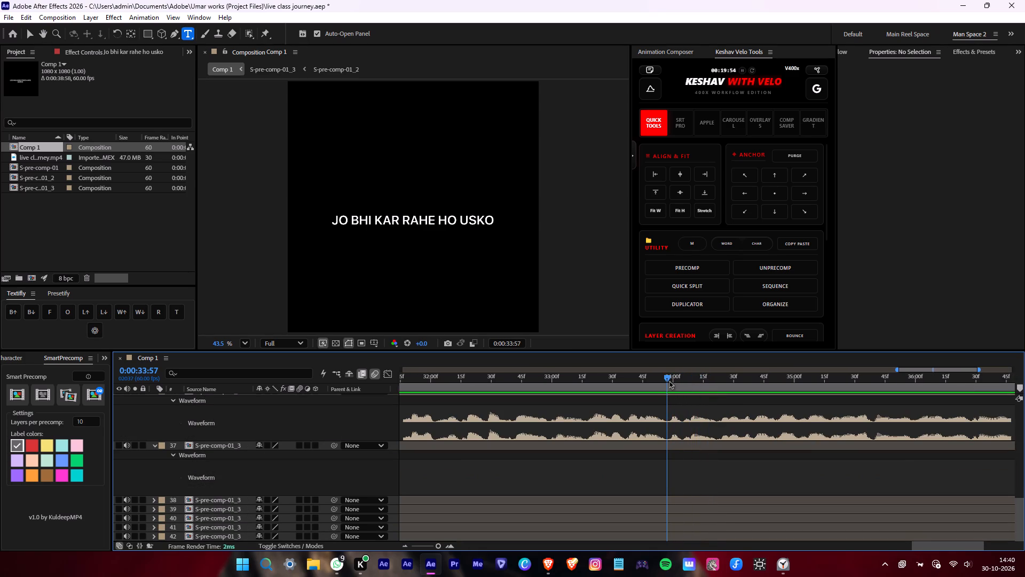
{"action": "left_click_drag", "start_coordinate": [669, 380], "coordinate": [644, 379]}
{"action": "key", "text": "space"}
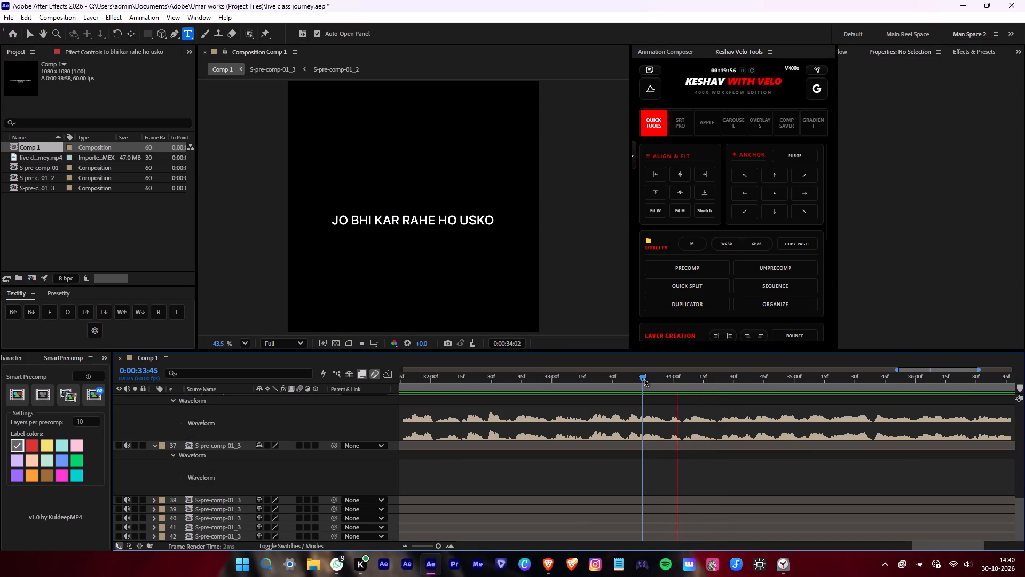
{"action": "left_click_drag", "start_coordinate": [644, 378], "coordinate": [650, 378]}
{"action": "key", "text": "space"}
{"action": "left_click", "coordinate": [650, 378]}
{"action": "scroll", "coordinate": [756, 423], "scroll_direction": "up", "scroll_amount": 11}
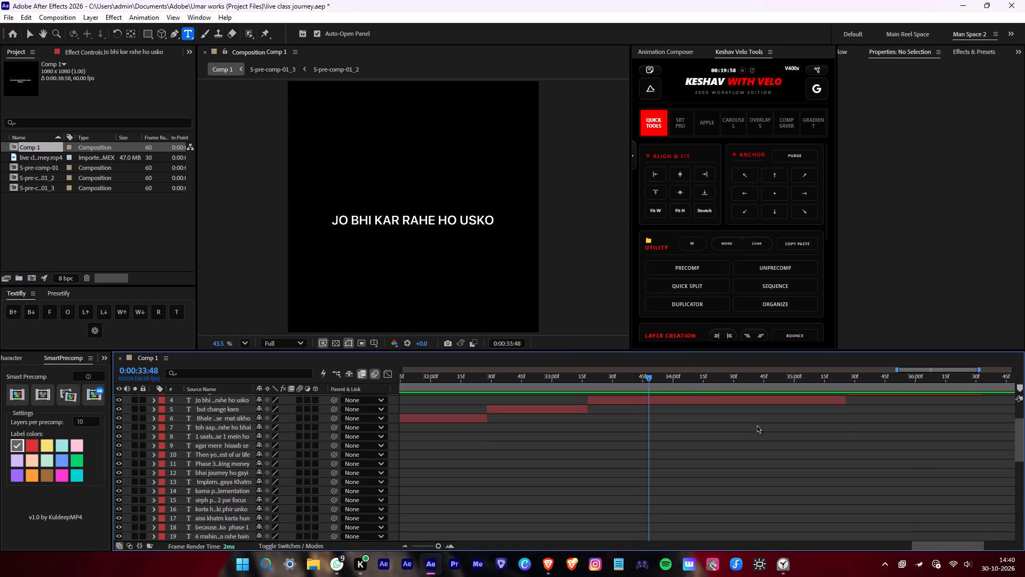
{"action": "scroll", "coordinate": [756, 425], "scroll_direction": "up", "scroll_amount": 2}
{"action": "left_click", "coordinate": [726, 426]}
{"action": "left_click_drag", "start_coordinate": [461, 220], "coordinate": [508, 222]}
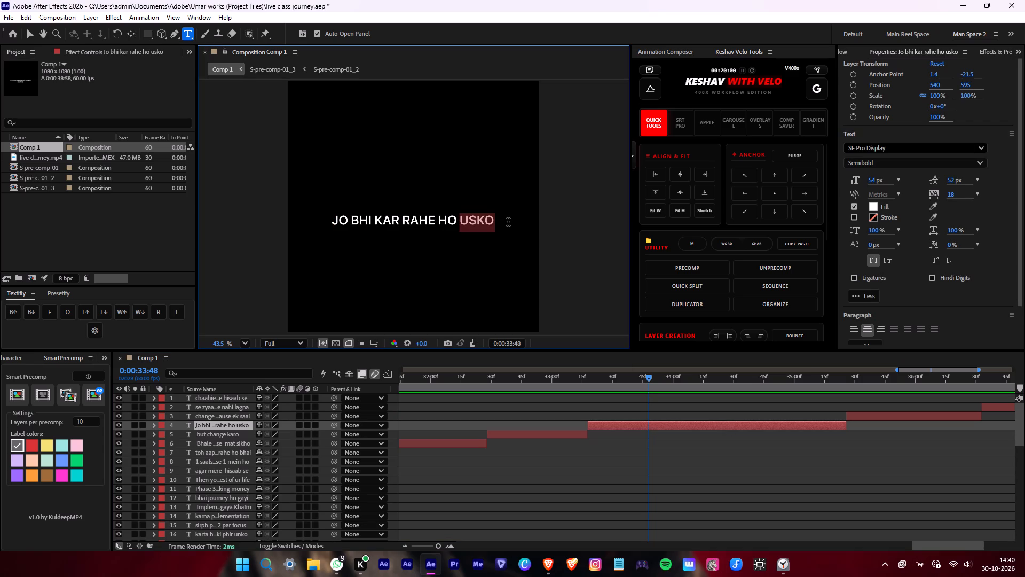
{"action": "key", "text": "ctrl+x"}
Split the "jo bhi kar rahe ho" caption layer at 0:00:33:48 and delete the part after the split.
{"action": "left_click", "coordinate": [780, 424]}
{"action": "key", "text": "alt+d"}
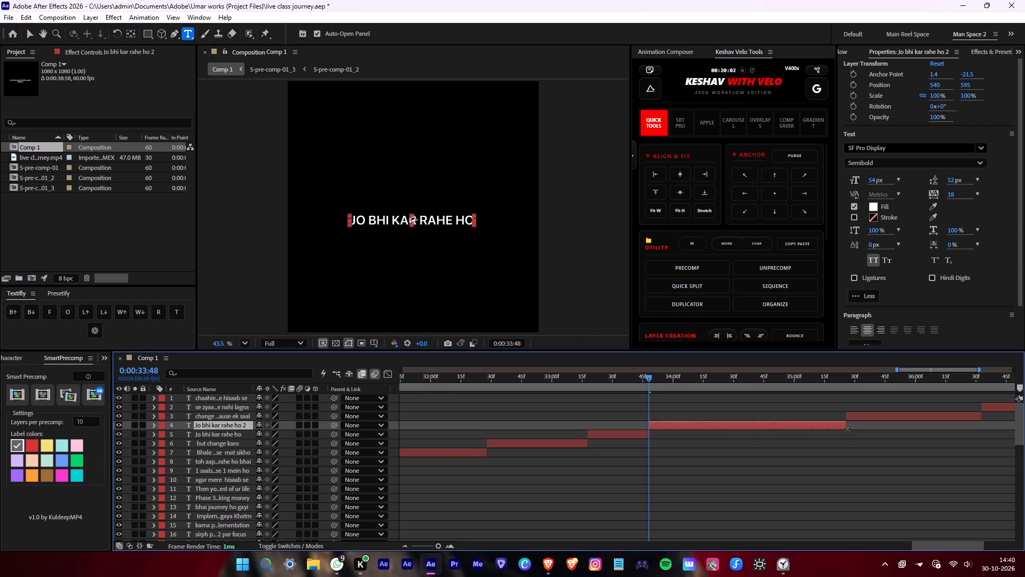
{"action": "key", "text": "Delete"}
Extend the start of the "change karo because ek saal" caption layer back to 0:00:33:48.
{"action": "left_click_drag", "start_coordinate": [845, 414], "coordinate": [645, 431]}
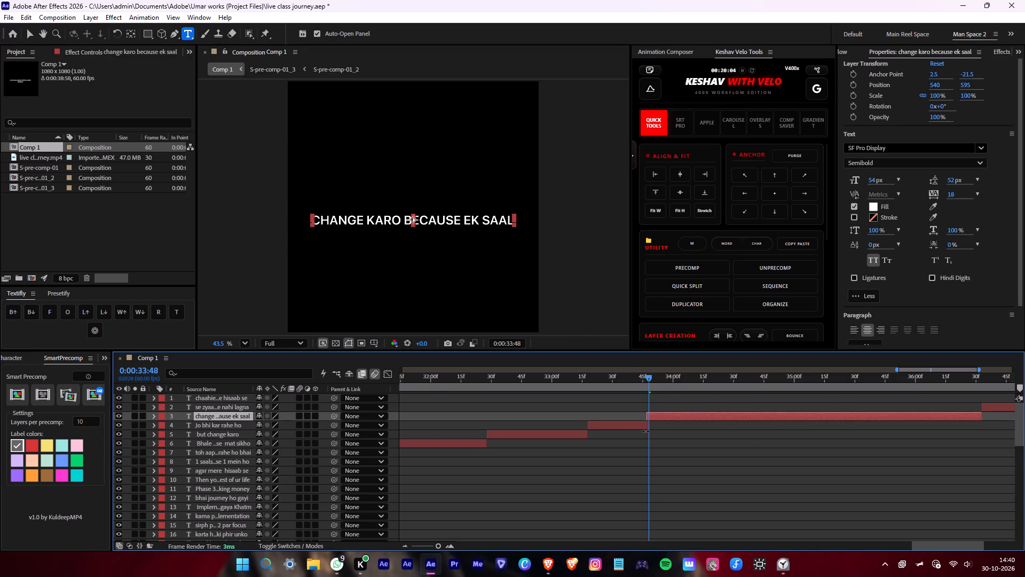
{"action": "left_click_drag", "start_coordinate": [645, 431], "coordinate": [648, 431]}
Insert the cut word "usko" at the start of this caption and break the line before "because ek saal".
{"action": "left_click", "coordinate": [313, 221]}
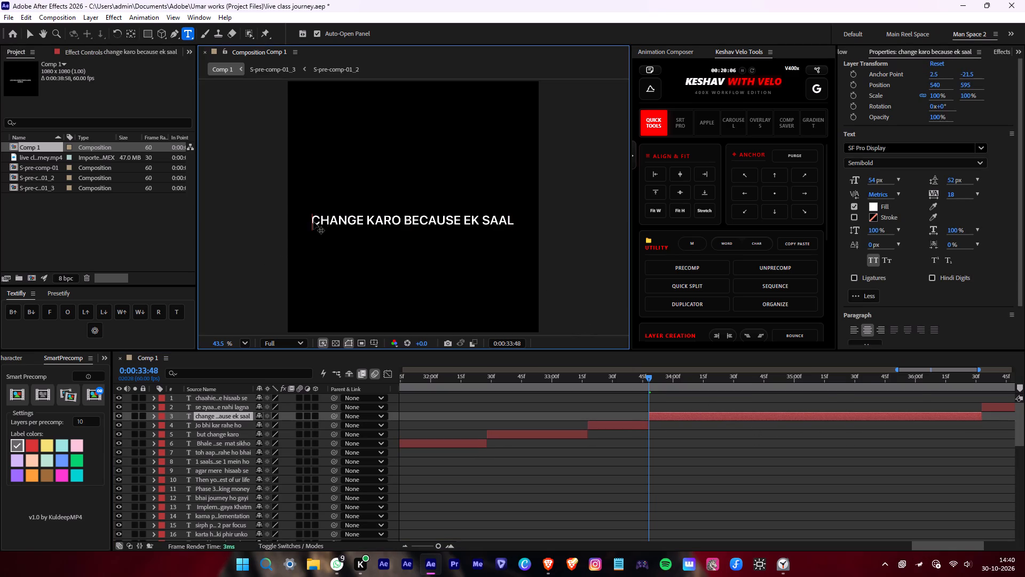
{"action": "key", "text": "ctrl+v"}
{"action": "key", "text": "space"}
{"action": "left_click", "coordinate": [419, 220]}
{"action": "key", "text": "Return"}
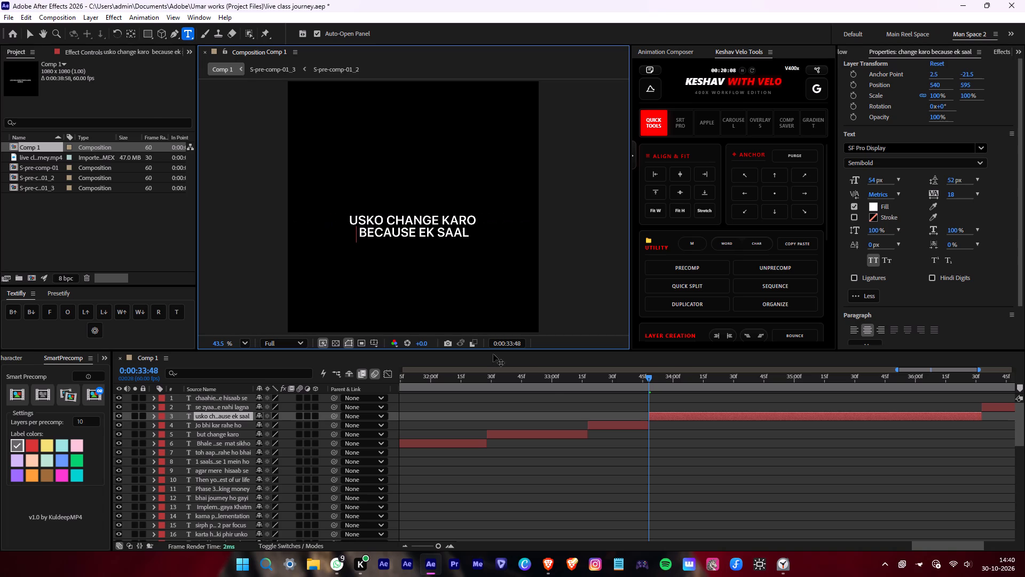
Play the "usko change karo because ek saal" caption from 0:00:33:48 against the audio and replace "ek" with "1".
{"action": "left_click", "coordinate": [658, 441]}
{"action": "left_click", "coordinate": [661, 414]}
{"action": "key", "text": "space"}
{"action": "middle_click_drag", "start_coordinate": [826, 428], "coordinate": [586, 403]}
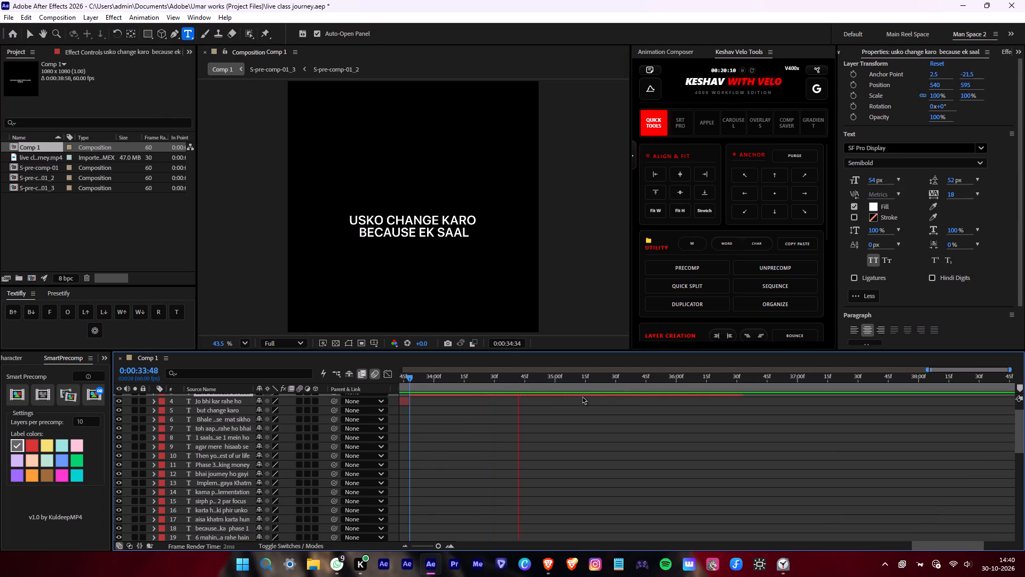
{"action": "scroll", "coordinate": [582, 394], "scroll_direction": "down", "scroll_amount": 7}
{"action": "left_click_drag", "start_coordinate": [592, 383], "coordinate": [492, 376]}
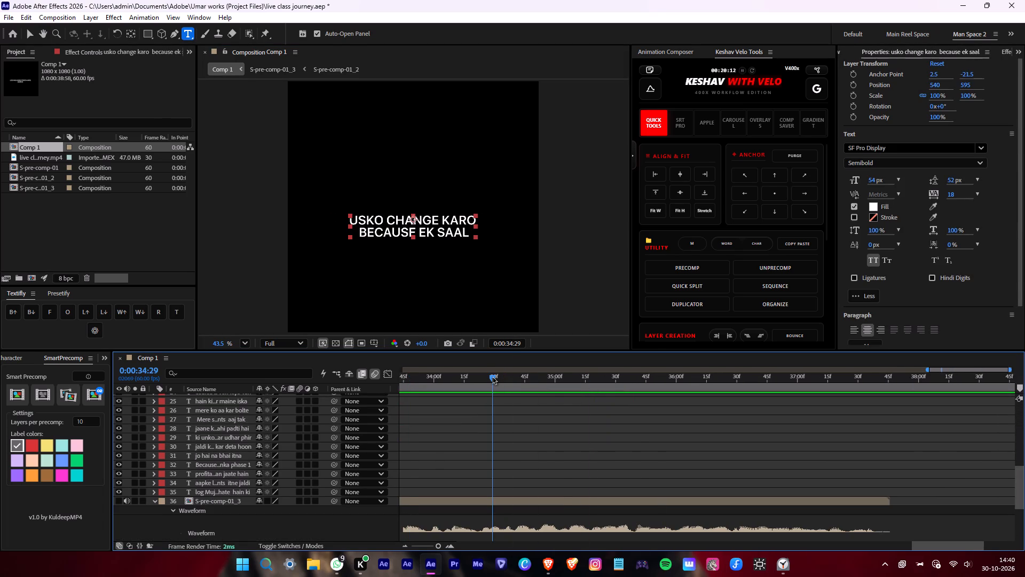
{"action": "key", "text": "i"}
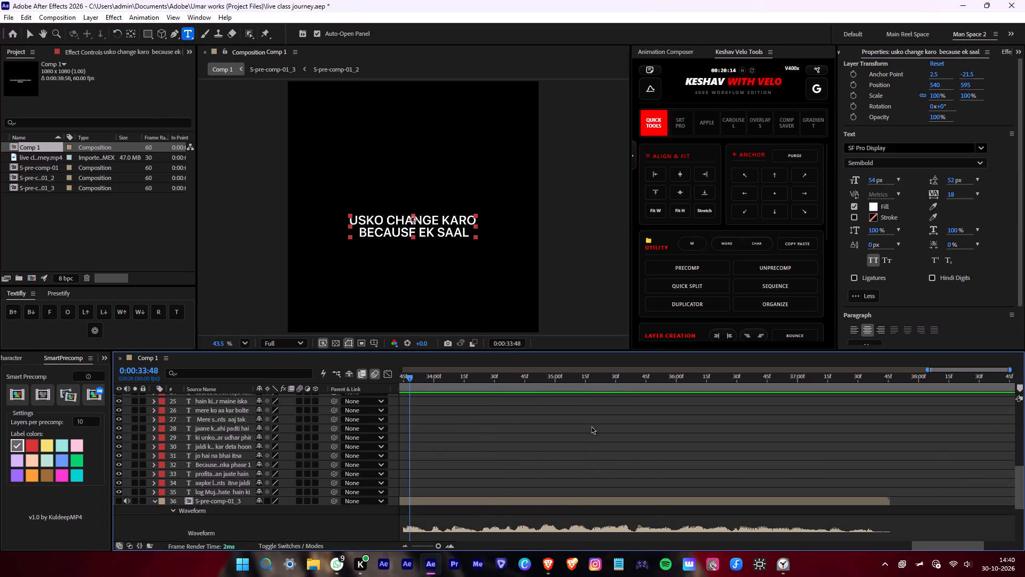
{"action": "key", "text": "space"}
{"action": "scroll", "coordinate": [609, 437], "scroll_direction": "down", "scroll_amount": 7}
{"action": "scroll", "coordinate": [558, 428], "scroll_direction": "up", "scroll_amount": 2}
{"action": "key", "text": "space"}
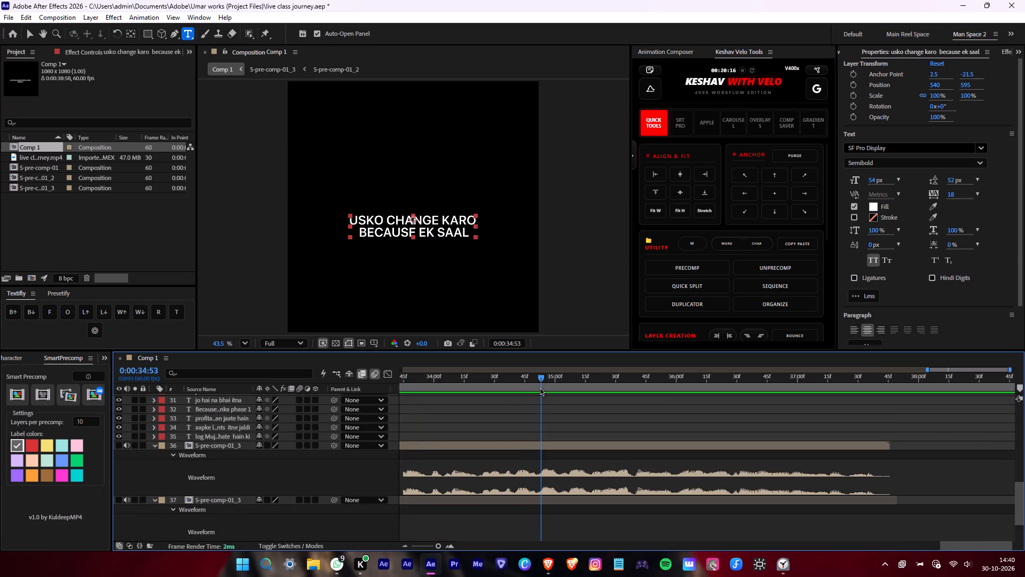
{"action": "left_click", "coordinate": [540, 387]}
{"action": "key", "text": "space"}
{"action": "left_click", "coordinate": [540, 387]}
{"action": "left_click_drag", "start_coordinate": [431, 233], "coordinate": [416, 238]}
{"action": "key", "text": "1"}
{"action": "left_click", "coordinate": [534, 394]}
Locate by ear where "1 saal" ends, split the "usko change karo because 1 saal" caption layer at 0:00:35:08 and delete the rest.
{"action": "scroll", "coordinate": [541, 394], "scroll_direction": "up", "scroll_amount": 11}
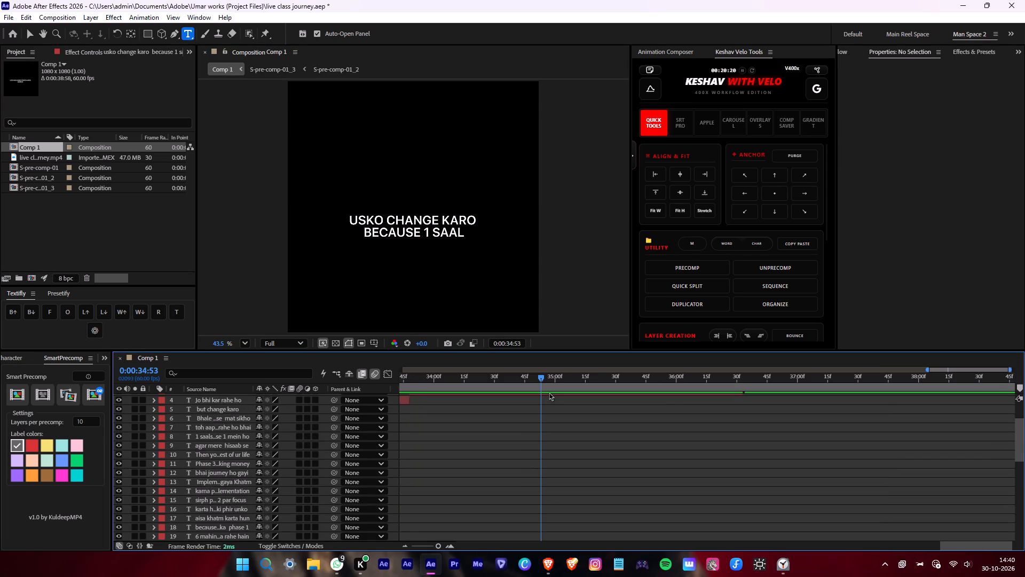
{"action": "scroll", "coordinate": [549, 392], "scroll_direction": "up", "scroll_amount": 1}
{"action": "left_click", "coordinate": [545, 417]}
{"action": "key", "text": "space"}
{"action": "scroll", "coordinate": [551, 413], "scroll_direction": "down", "scroll_amount": 7}
{"action": "key", "text": "space"}
{"action": "left_click", "coordinate": [582, 379]}
{"action": "scroll", "coordinate": [577, 379], "scroll_direction": "down", "scroll_amount": 5}
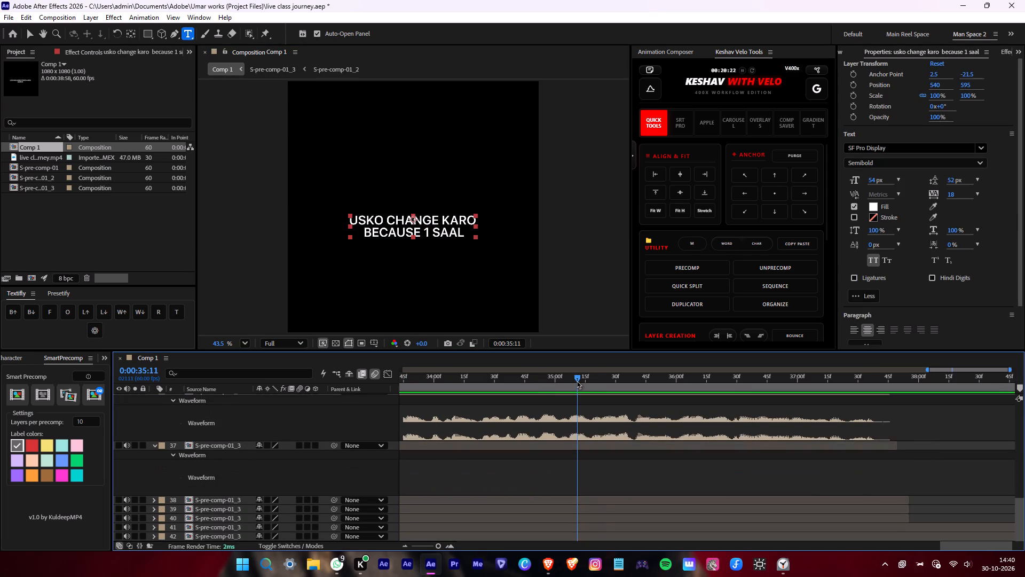
{"action": "left_click_drag", "start_coordinate": [577, 380], "coordinate": [566, 380]}
{"action": "key", "text": "space"}
{"action": "left_click", "coordinate": [568, 380]}
{"action": "scroll", "coordinate": [680, 410], "scroll_direction": "up", "scroll_amount": 9}
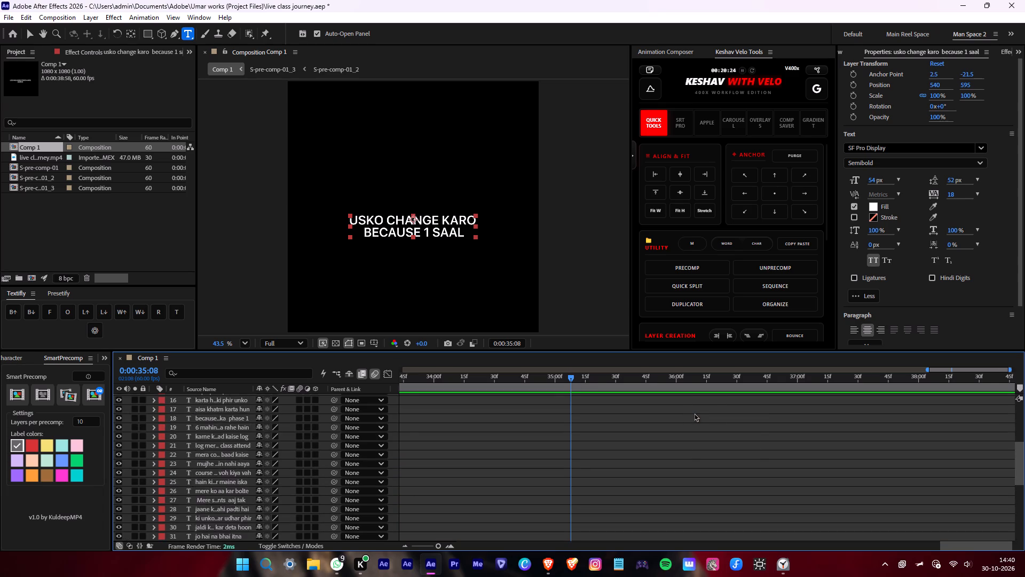
{"action": "scroll", "coordinate": [694, 413], "scroll_direction": "up", "scroll_amount": 5}
{"action": "key", "text": "alt+d"}
{"action": "key", "text": "Delete"}
Extend the start of the "se zyaada time nahi lagna" caption layer back to 0:00:35:08.
{"action": "left_click_drag", "start_coordinate": [742, 408], "coordinate": [580, 421]}
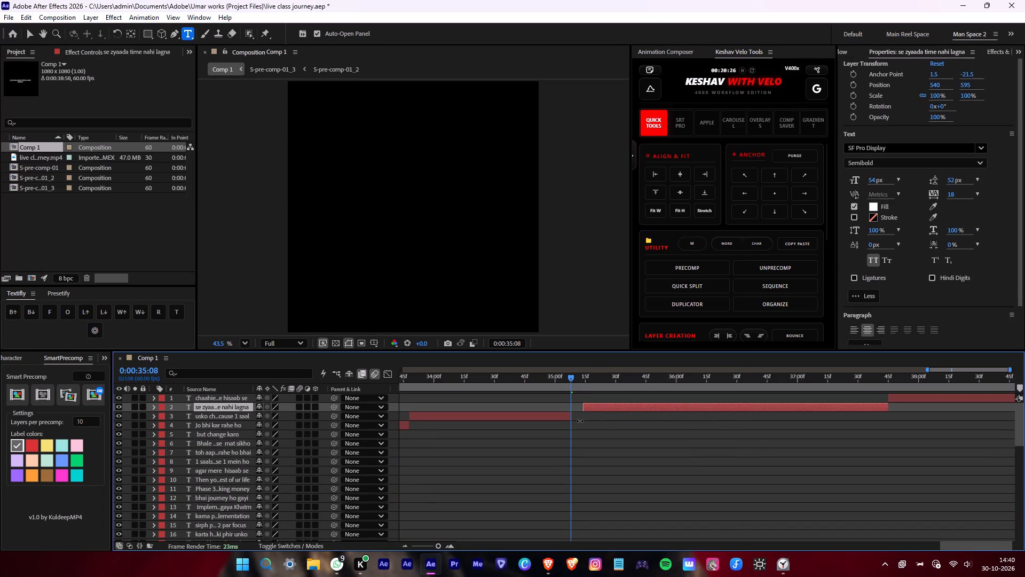
{"action": "left_click_drag", "start_coordinate": [580, 421], "coordinate": [570, 418]}
Listen to the "se zyaada time nahi lagna" caption's audio and break its text into two lines before "nahi lagna".
{"action": "key", "text": "space"}
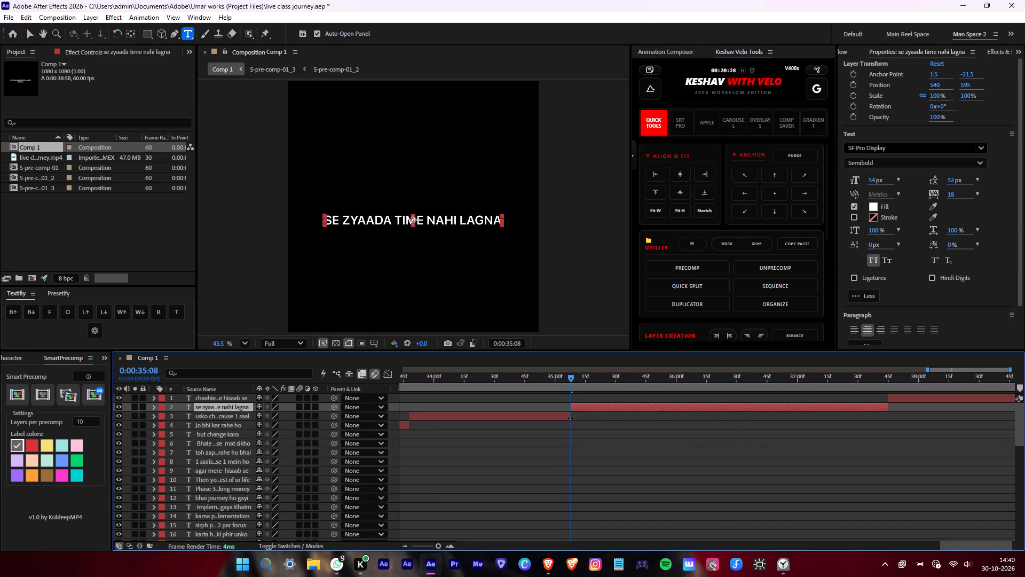
{"action": "key", "text": "space"}
{"action": "scroll", "coordinate": [878, 467], "scroll_direction": "down", "scroll_amount": 1}
{"action": "middle_click_drag", "start_coordinate": [872, 467], "coordinate": [759, 465]}
{"action": "scroll", "coordinate": [778, 465], "scroll_direction": "up", "scroll_amount": 1}
{"action": "key", "text": "space"}
{"action": "scroll", "coordinate": [734, 454], "scroll_direction": "down", "scroll_amount": 11}
{"action": "key", "text": "space"}
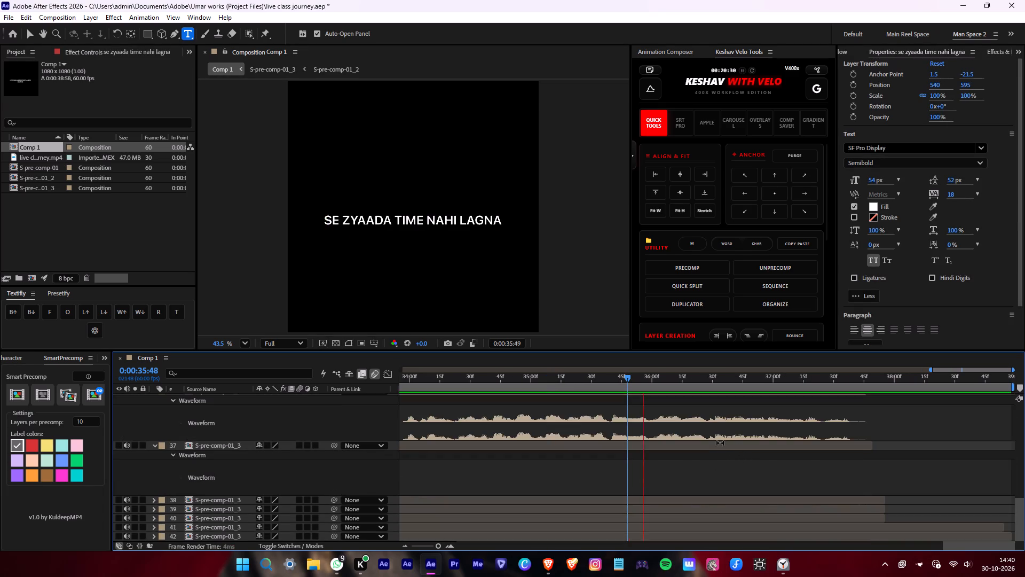
{"action": "scroll", "coordinate": [720, 443], "scroll_direction": "up", "scroll_amount": 2}
{"action": "key", "text": "space"}
{"action": "left_click", "coordinate": [427, 223]}
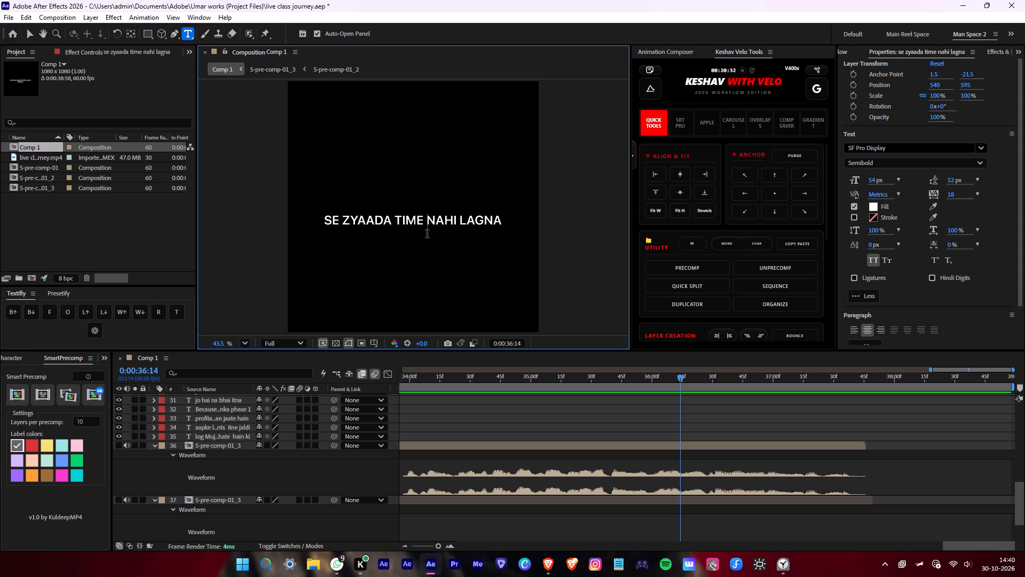
{"action": "key", "text": "Return"}
{"action": "left_click", "coordinate": [452, 230]}
{"action": "left_click", "coordinate": [624, 411]}
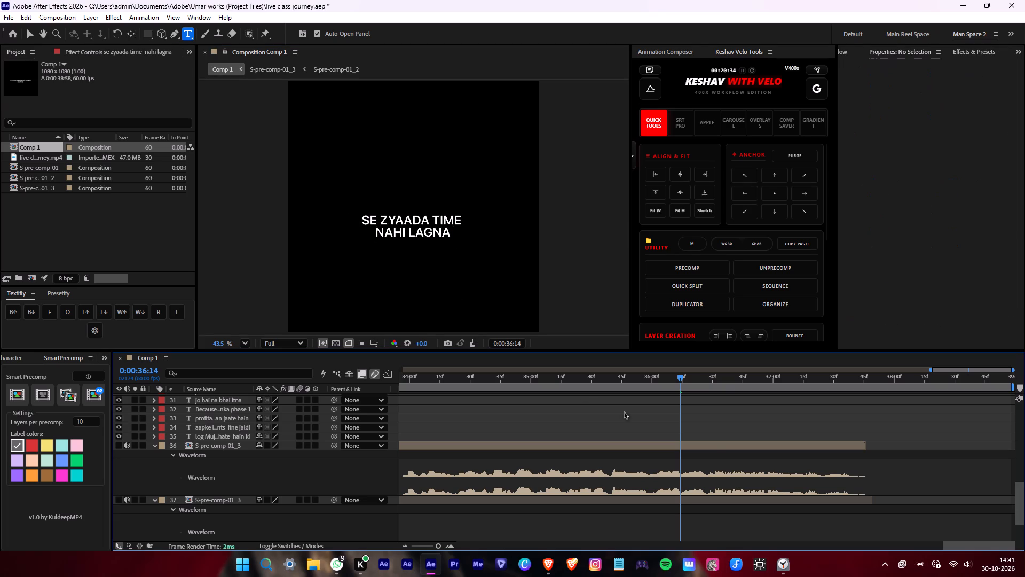
Find the end of the spoken phrase, split the "se zyaada time nahi lagna" layer at 0:00:36:48 and delete the part after it.
{"action": "key", "text": "space"}
{"action": "key", "text": "space"}
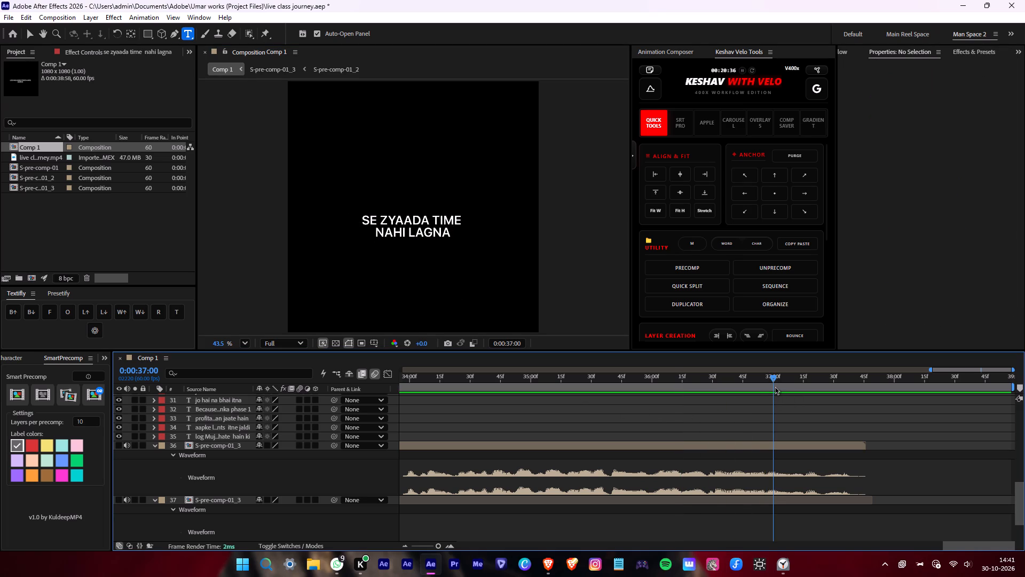
{"action": "left_click_drag", "start_coordinate": [775, 386], "coordinate": [745, 393]}
{"action": "scroll", "coordinate": [758, 393], "scroll_direction": "up", "scroll_amount": 10}
{"action": "scroll", "coordinate": [758, 393], "scroll_direction": "down", "scroll_amount": 8}
{"action": "left_click_drag", "start_coordinate": [748, 381], "coordinate": [673, 383]}
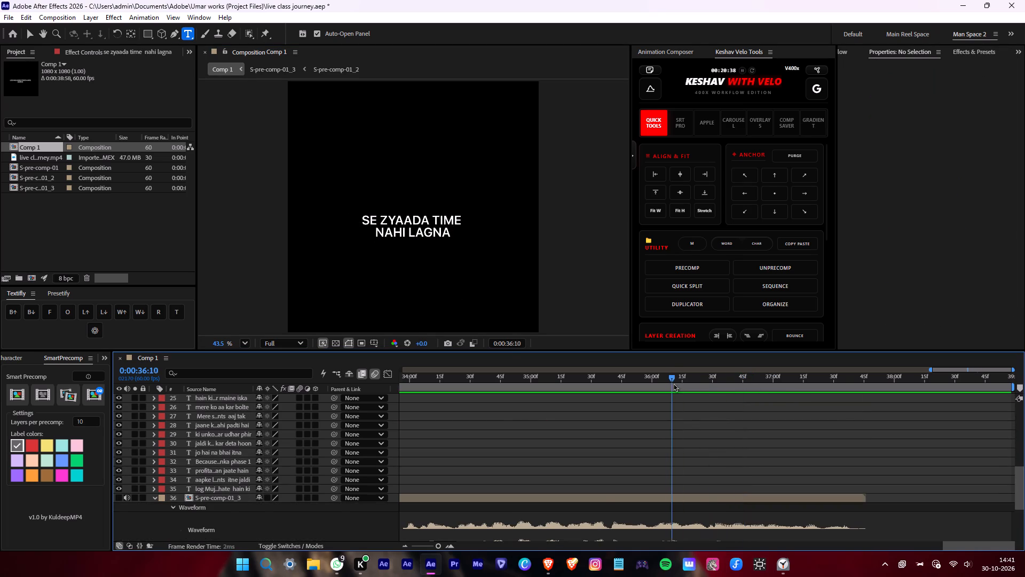
{"action": "left_click_drag", "start_coordinate": [673, 383], "coordinate": [674, 383]}
{"action": "key", "text": "space"}
{"action": "scroll", "coordinate": [709, 392], "scroll_direction": "down", "scroll_amount": 2}
{"action": "key", "text": "space"}
{"action": "left_click_drag", "start_coordinate": [726, 383], "coordinate": [747, 384]}
{"action": "key", "text": "space"}
{"action": "left_click", "coordinate": [748, 384]}
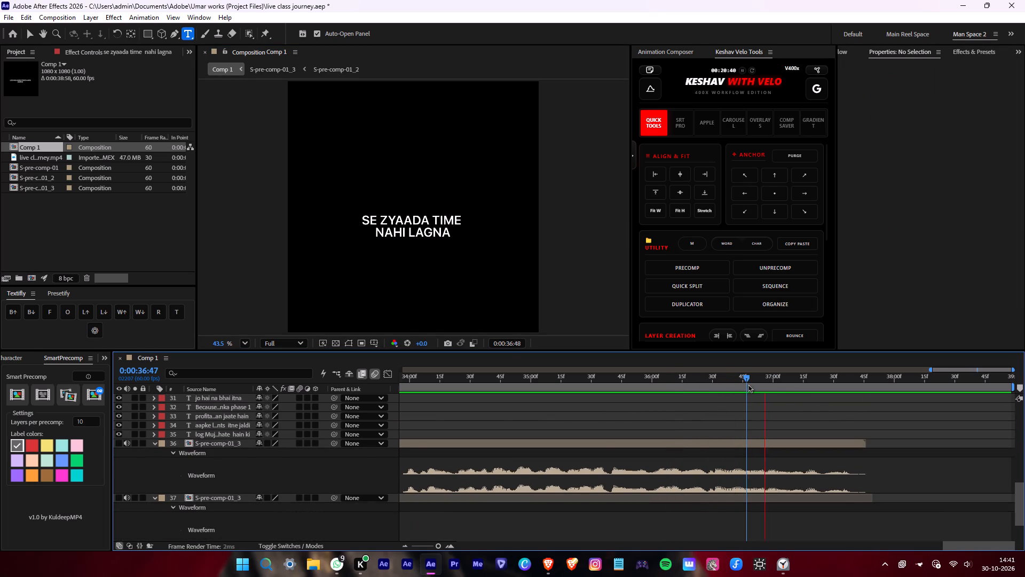
{"action": "scroll", "coordinate": [816, 404], "scroll_direction": "up", "scroll_amount": 12}
{"action": "left_click", "coordinate": [806, 410]}
{"action": "key", "text": "alt+d"}
{"action": "key", "text": "Delete"}
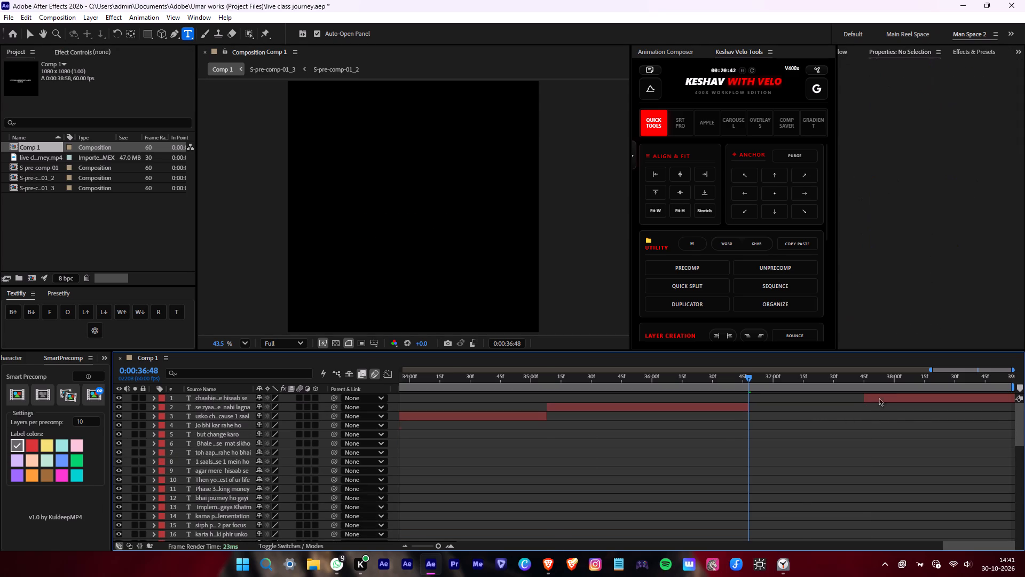
Move the "chaahie mere hisaab se" caption layer earlier so it starts at about 0:00:36:48.
{"action": "left_click_drag", "start_coordinate": [884, 393], "coordinate": [835, 401]}
{"action": "left_click_drag", "start_coordinate": [878, 402], "coordinate": [805, 406]}
{"action": "left_click_drag", "start_coordinate": [887, 397], "coordinate": [786, 405]}
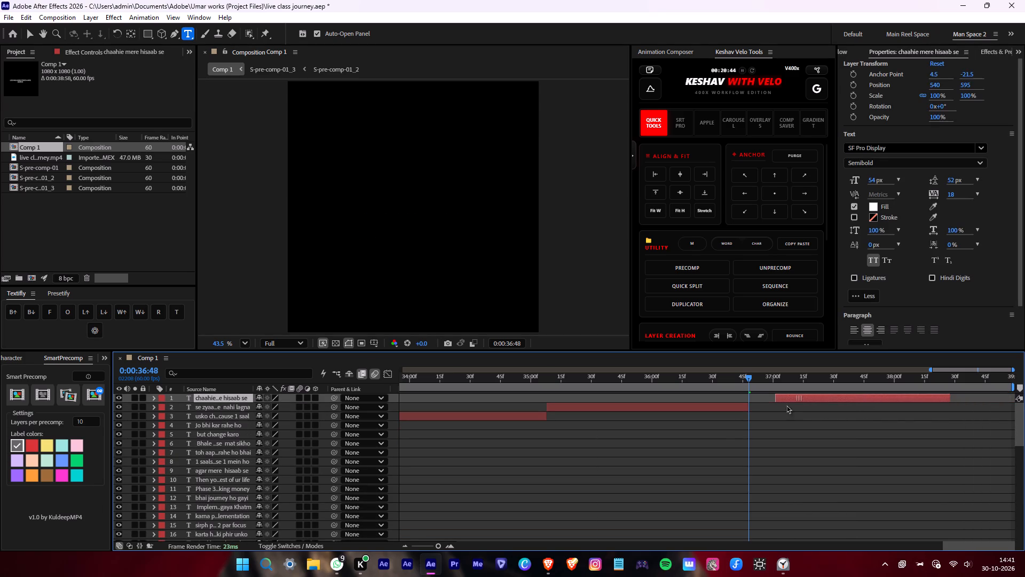
{"action": "left_click_drag", "start_coordinate": [786, 405], "coordinate": [772, 405]}
{"action": "left_click", "coordinate": [772, 396]}
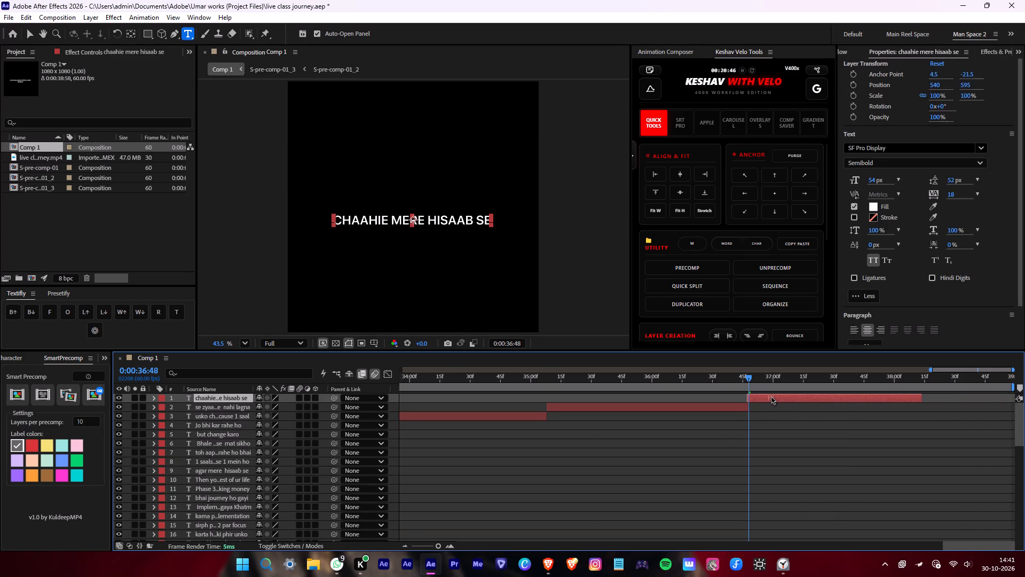
Cut the word "chaahie" from the start of the "chaahie mere hisaab se" caption.
{"action": "left_click_drag", "start_coordinate": [390, 220], "coordinate": [302, 229]}
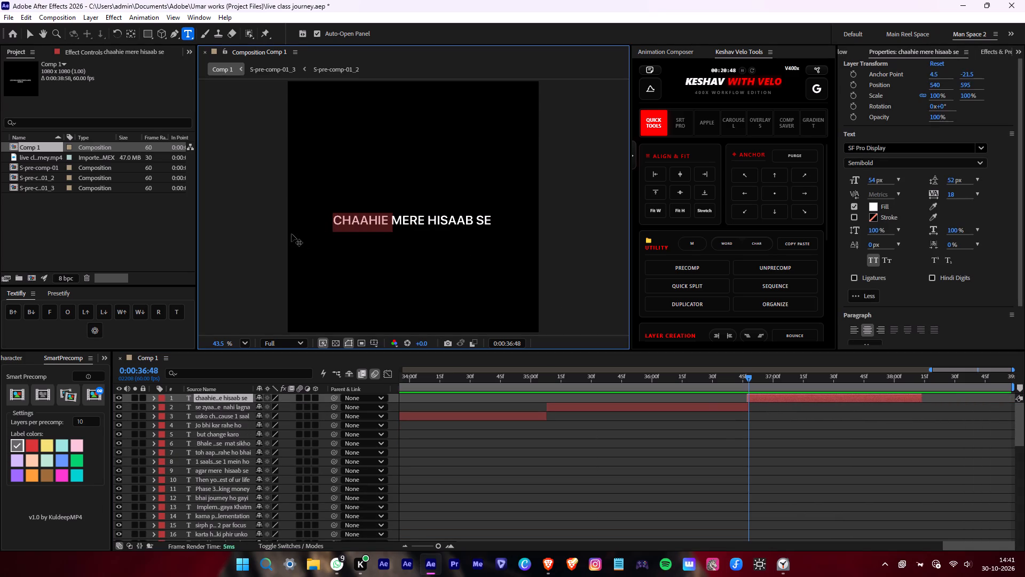
{"action": "key", "text": "ctrl+x"}
Trim the start of the "mere hisaab se" layer to 0:00:36:48, flush with the end of the preceding caption layer.
{"action": "left_click", "coordinate": [712, 383]}
{"action": "scroll", "coordinate": [746, 410], "scroll_direction": "up", "scroll_amount": 4, "text": "alt"}
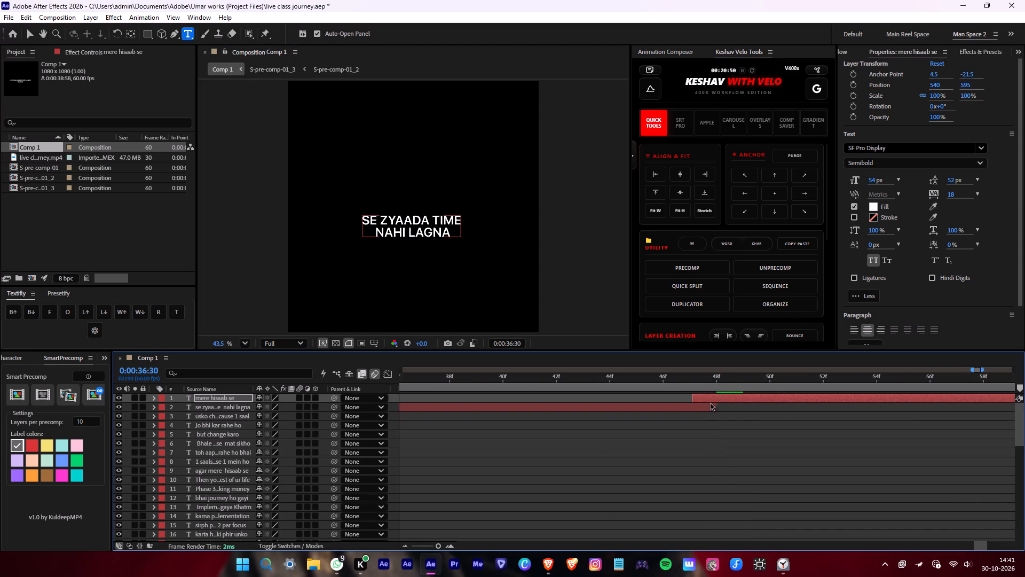
{"action": "left_click_drag", "start_coordinate": [691, 397], "coordinate": [709, 399]}
{"action": "scroll", "coordinate": [709, 399], "scroll_direction": "down", "scroll_amount": 4, "text": "alt"}
Add the cut word "chaahie" after "nahi lagna" on the second line of the "se zyaada time" caption.
{"action": "left_click", "coordinate": [698, 409]}
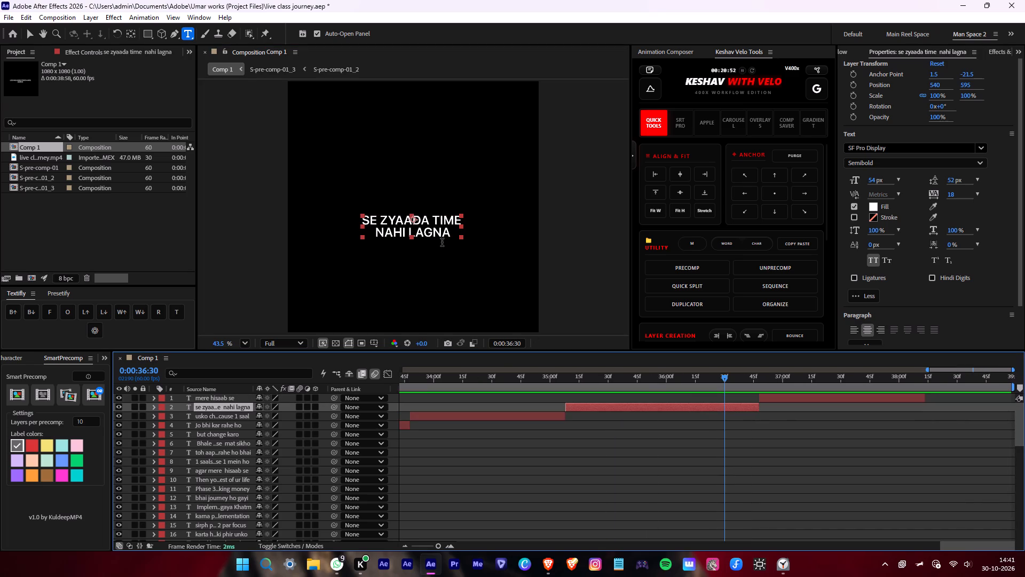
{"action": "left_click", "coordinate": [450, 238]}
{"action": "key", "text": "space"}
{"action": "key", "text": "ctrl+v"}
{"action": "left_click", "coordinate": [653, 432]}
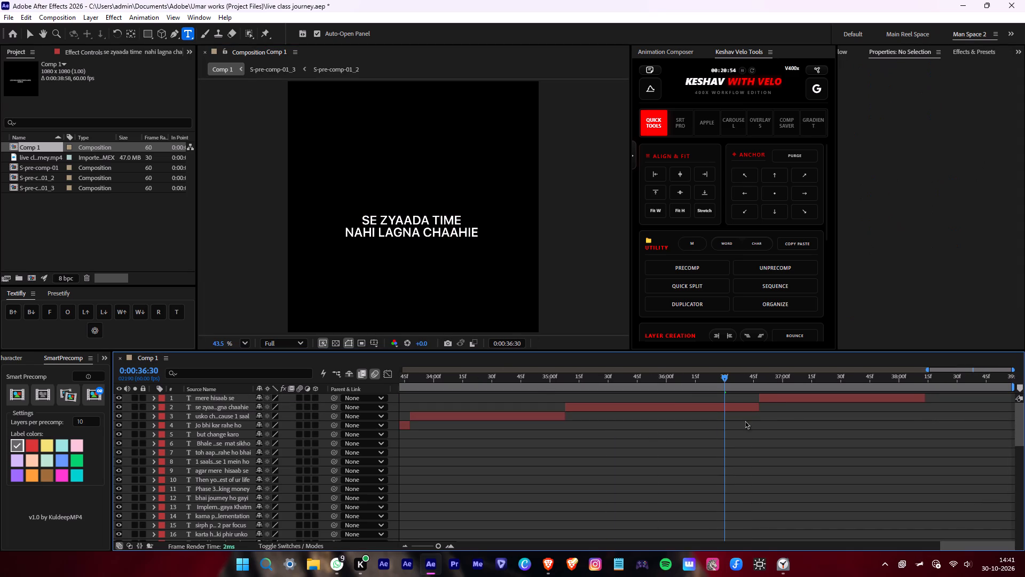
Correct the spelling of "chaahie" to "chaahiye" in the "se zyaada time nahi lagna" caption.
{"action": "left_click", "coordinate": [667, 400]}
{"action": "left_click", "coordinate": [598, 403]}
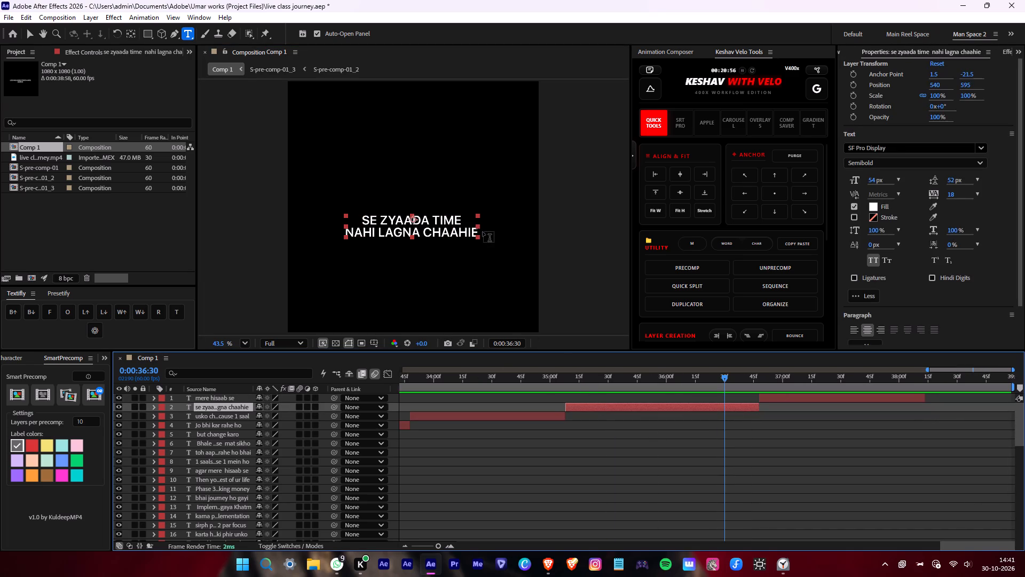
{"action": "left_click", "coordinate": [480, 232]}
{"action": "key", "text": "BackSpace"}
{"action": "type", "text": "ye"}
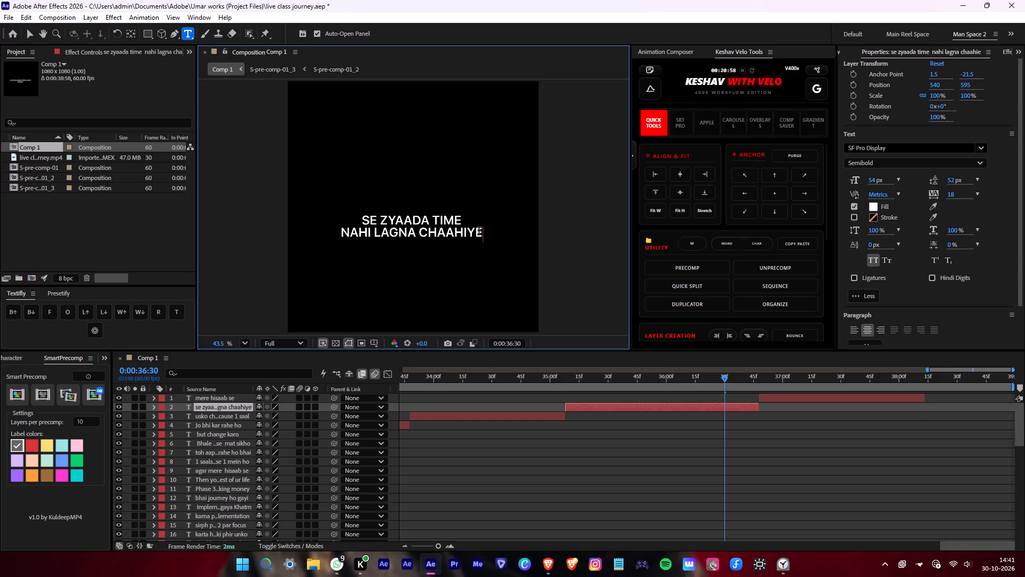
Play the "mere hisaab se" caption against the audio and go to the end of the last S-pre-comp-01_3 clip at 0:00:37:45.
{"action": "left_click", "coordinate": [789, 402]}
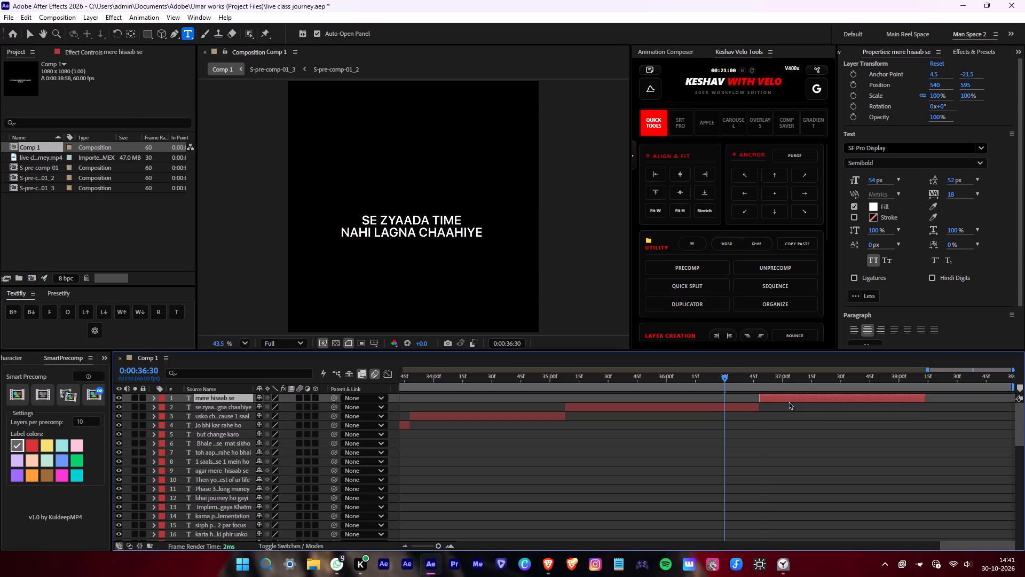
{"action": "key", "text": "i"}
{"action": "key", "text": "space"}
{"action": "scroll", "coordinate": [918, 427], "scroll_direction": "down", "scroll_amount": 8}
{"action": "key", "text": "space"}
{"action": "left_click", "coordinate": [851, 501]}
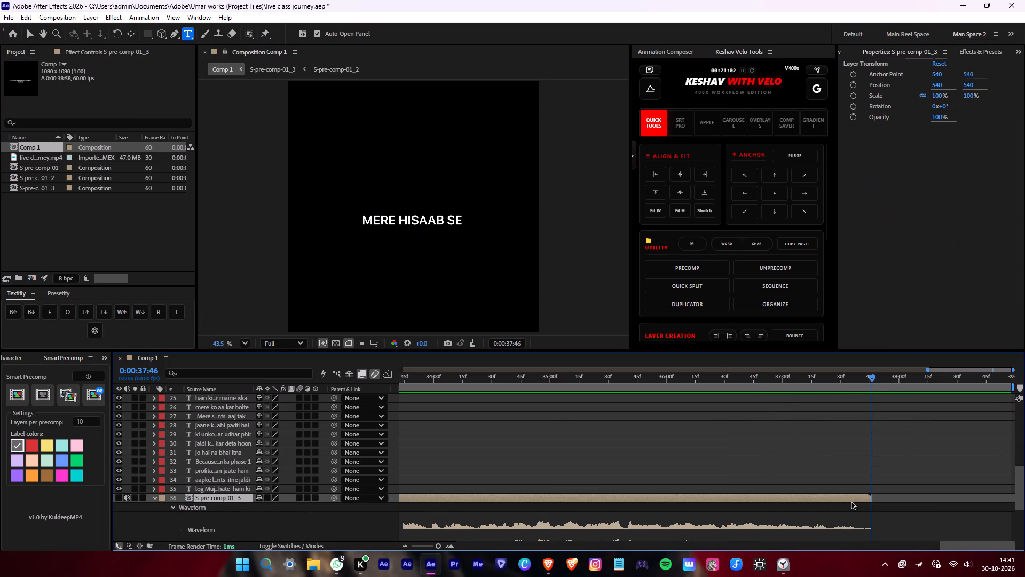
{"action": "type", "text": "o"}
{"action": "key", "text": "space"}
Collapse the expanded waveforms on all layers and make the S-pre-comp-01_3 video layers visible.
{"action": "scroll", "coordinate": [851, 501], "scroll_direction": "down", "scroll_amount": 7}
{"action": "scroll", "coordinate": [851, 501], "scroll_direction": "down", "scroll_amount": 4, "text": "alt"}
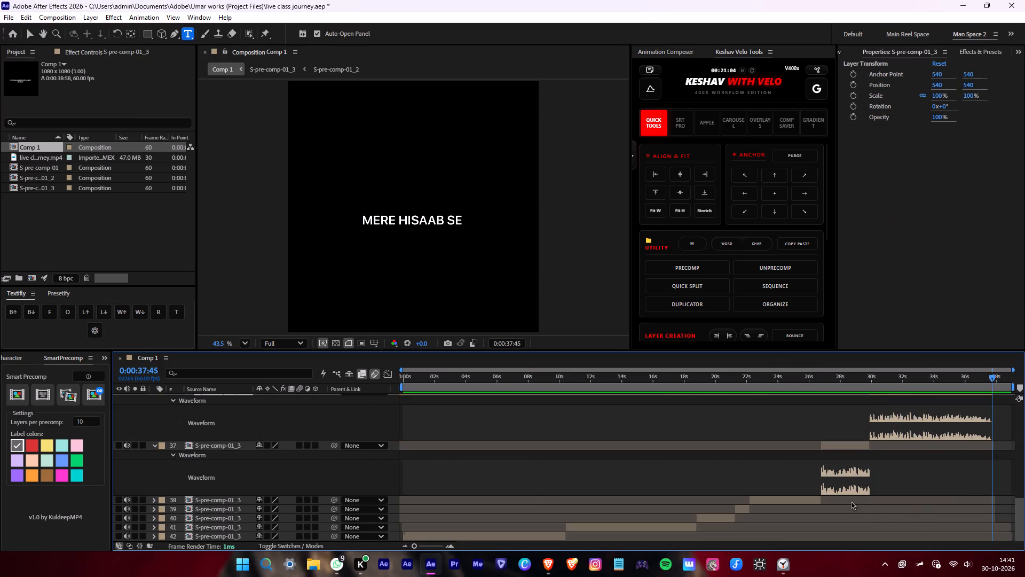
{"action": "scroll", "coordinate": [851, 501], "scroll_direction": "down", "scroll_amount": 4, "text": "alt"}
{"action": "key", "text": "ctrl+a"}
{"action": "left_click", "coordinate": [152, 447]}
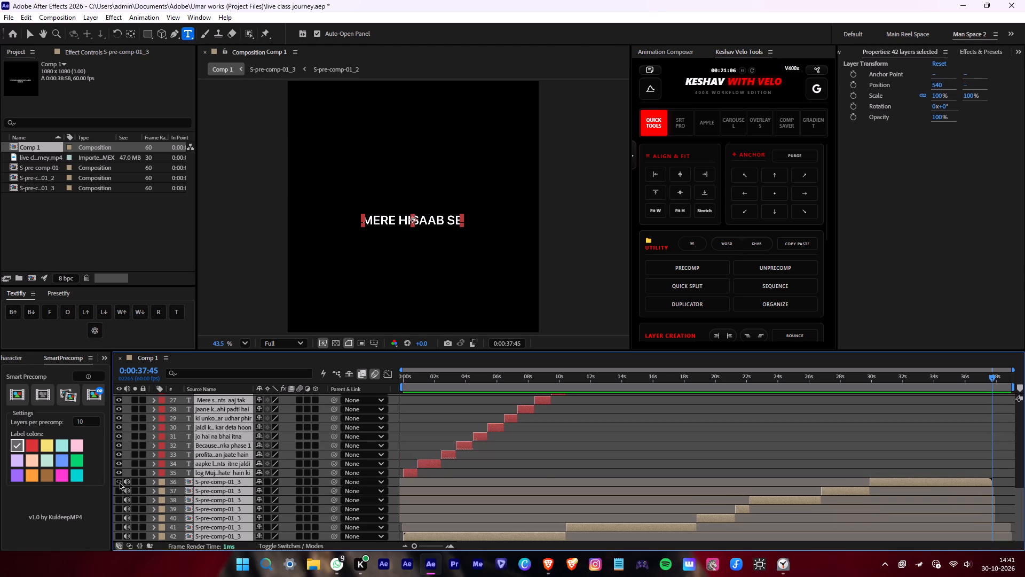
{"action": "left_click", "coordinate": [119, 482]}
End the work area at 0:00:37:45 and trim Comp 1 to the work area.
{"action": "left_click", "coordinate": [726, 454]}
{"action": "key", "text": "n"}
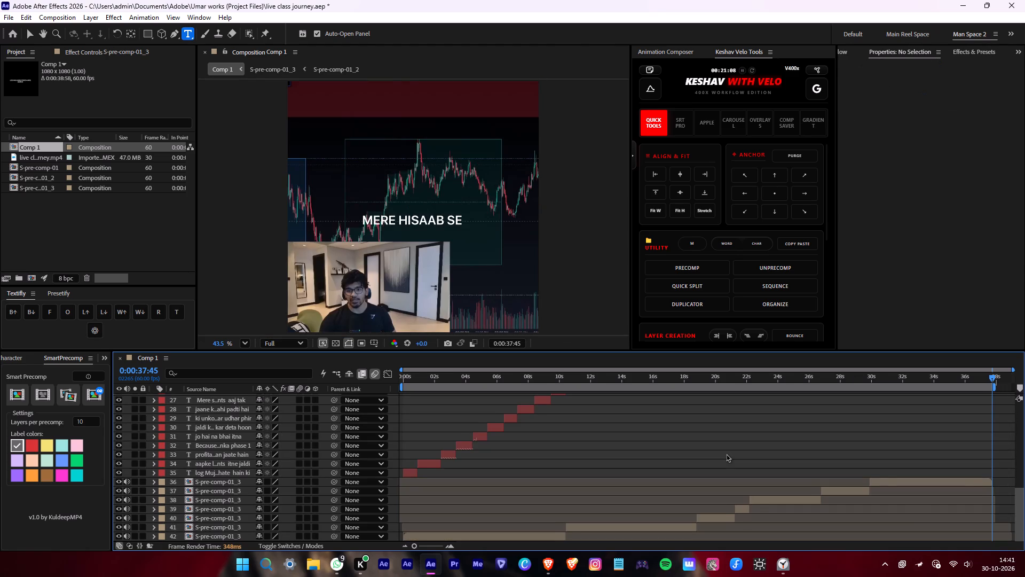
{"action": "key", "text": "ctrl+shift+x"}
{"action": "left_click", "coordinate": [808, 457]}
Return to 0:00:00:00, set the preview resolution to Half and start playing the composition.
{"action": "left_click_drag", "start_coordinate": [801, 379], "coordinate": [387, 408]}
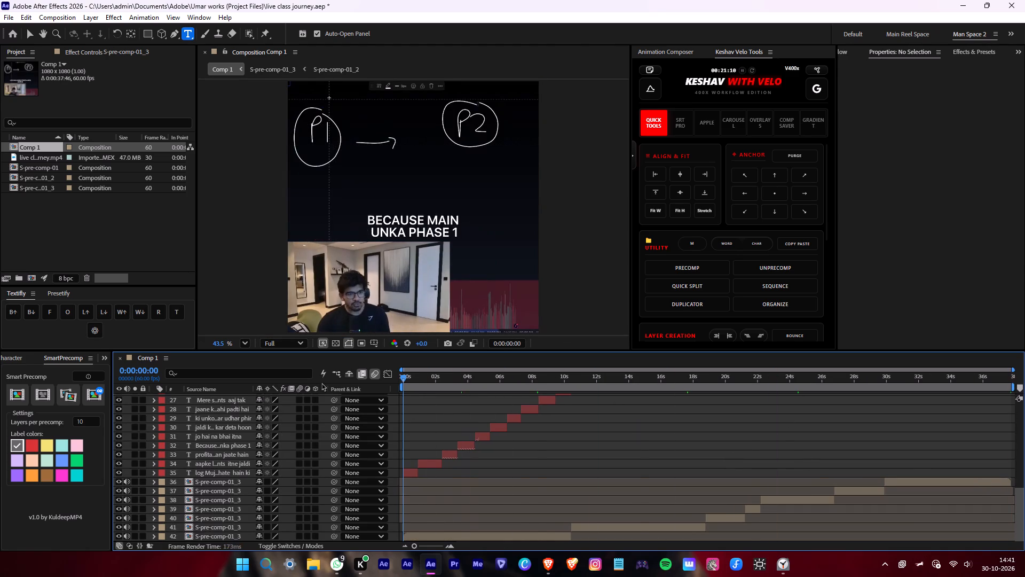
{"action": "left_click", "coordinate": [293, 345]}
{"action": "left_click", "coordinate": [289, 395]}
{"action": "key", "text": "space"}
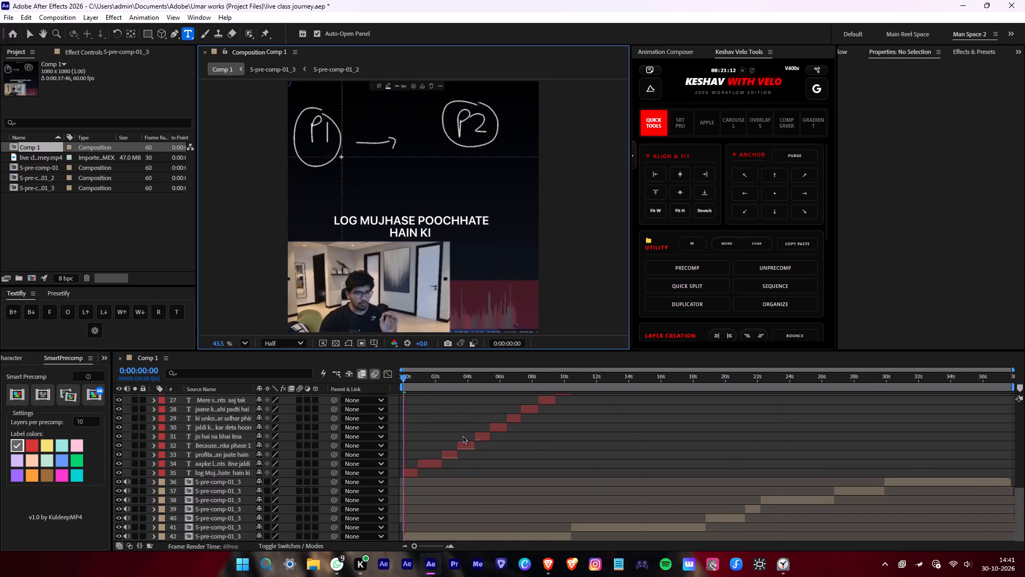
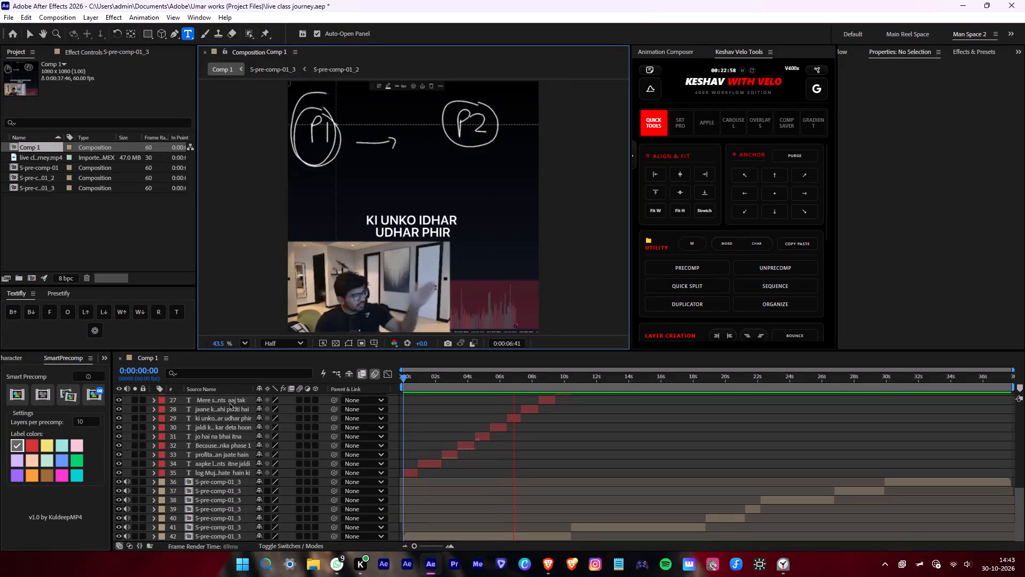
Play Comp 1 against the audio and check each caption up to "because main unka phase 1" at about 0:00:18:51.
{"action": "scroll", "coordinate": [679, 475], "scroll_direction": "up", "scroll_amount": 6}
{"action": "scroll", "coordinate": [679, 474], "scroll_direction": "down", "scroll_amount": 2}
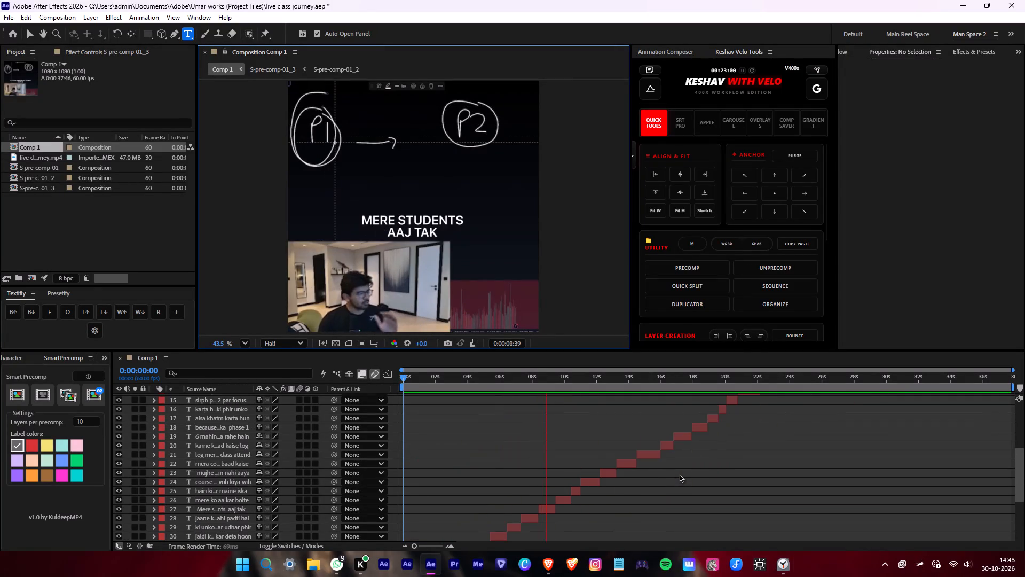
{"action": "scroll", "coordinate": [667, 456], "scroll_direction": "up", "scroll_amount": 1}
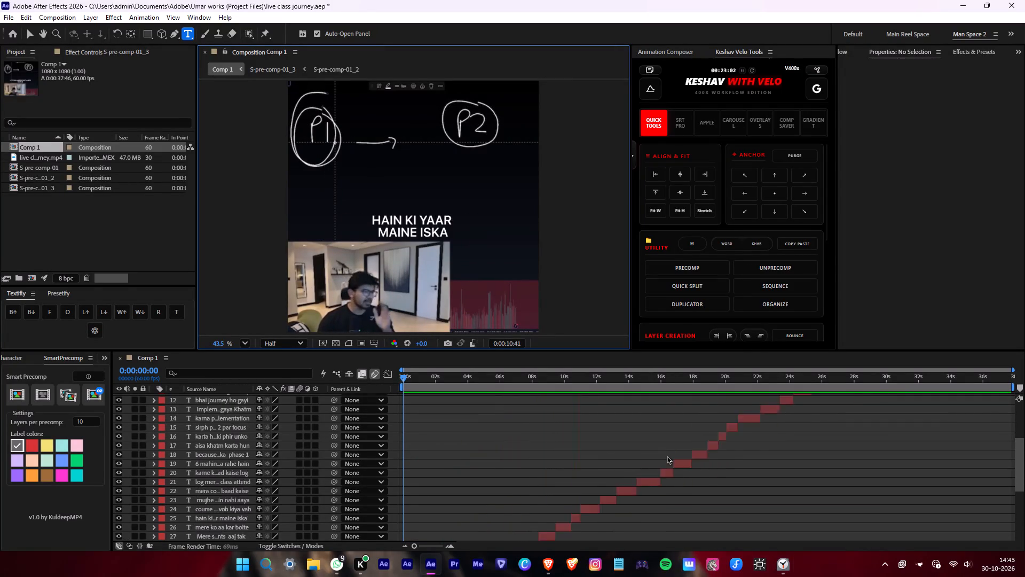
{"action": "scroll", "coordinate": [667, 456], "scroll_direction": "up", "scroll_amount": 1}
{"action": "scroll", "coordinate": [667, 456], "scroll_direction": "down", "scroll_amount": 4}
{"action": "scroll", "coordinate": [667, 456], "scroll_direction": "up", "scroll_amount": 1}
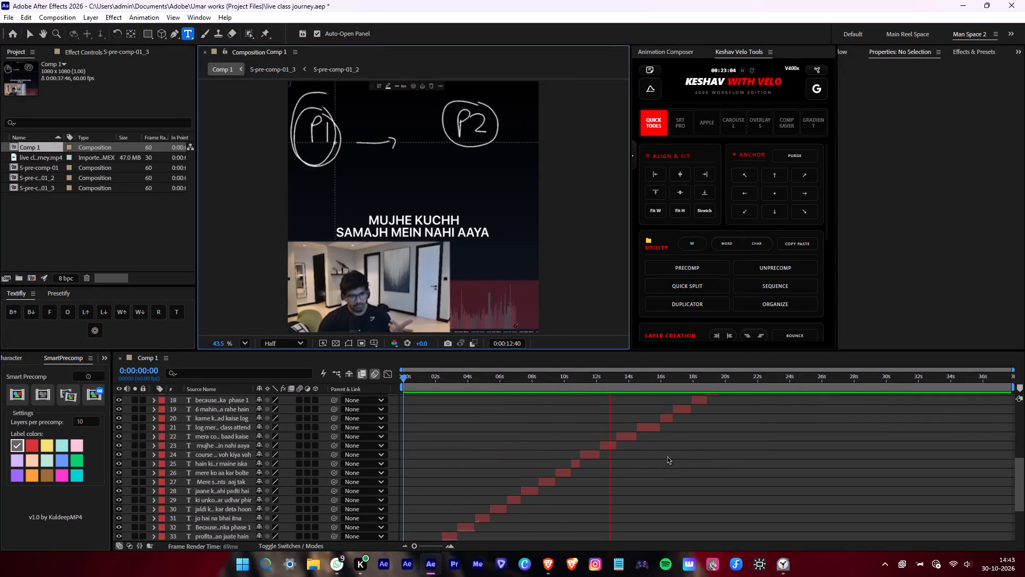
{"action": "scroll", "coordinate": [667, 456], "scroll_direction": "up", "scroll_amount": 4}
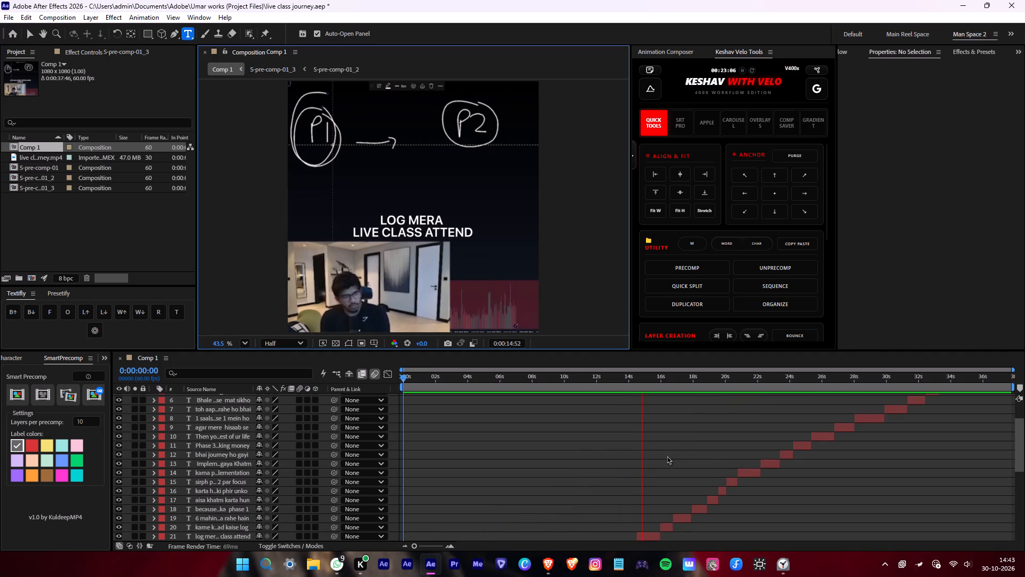
{"action": "scroll", "coordinate": [667, 456], "scroll_direction": "down", "scroll_amount": 4}
{"action": "scroll", "coordinate": [667, 456], "scroll_direction": "up", "scroll_amount": 5}
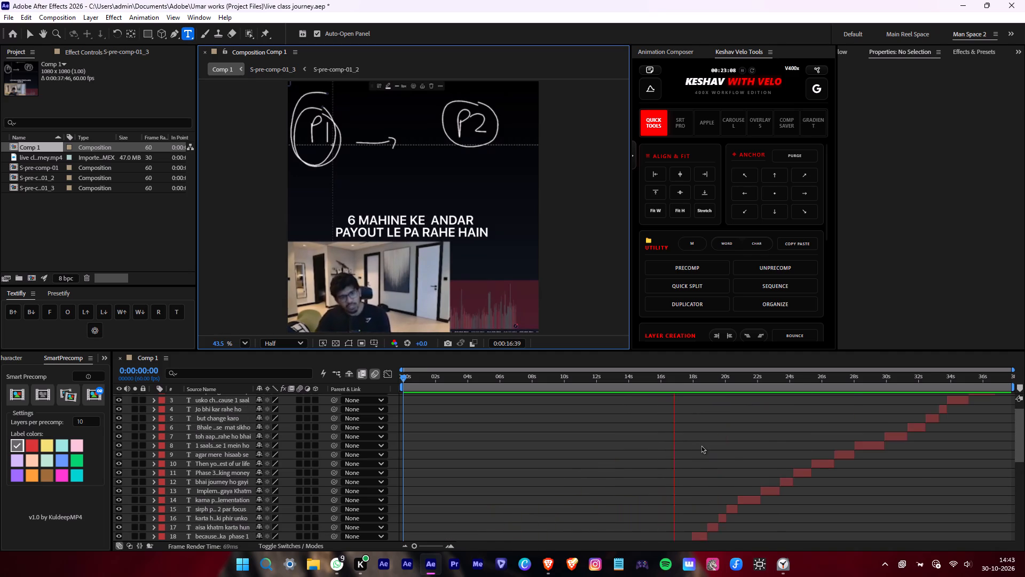
{"action": "scroll", "coordinate": [701, 445], "scroll_direction": "down", "scroll_amount": 2}
{"action": "middle_click_drag", "start_coordinate": [813, 475], "coordinate": [778, 486]}
{"action": "key", "text": "space"}
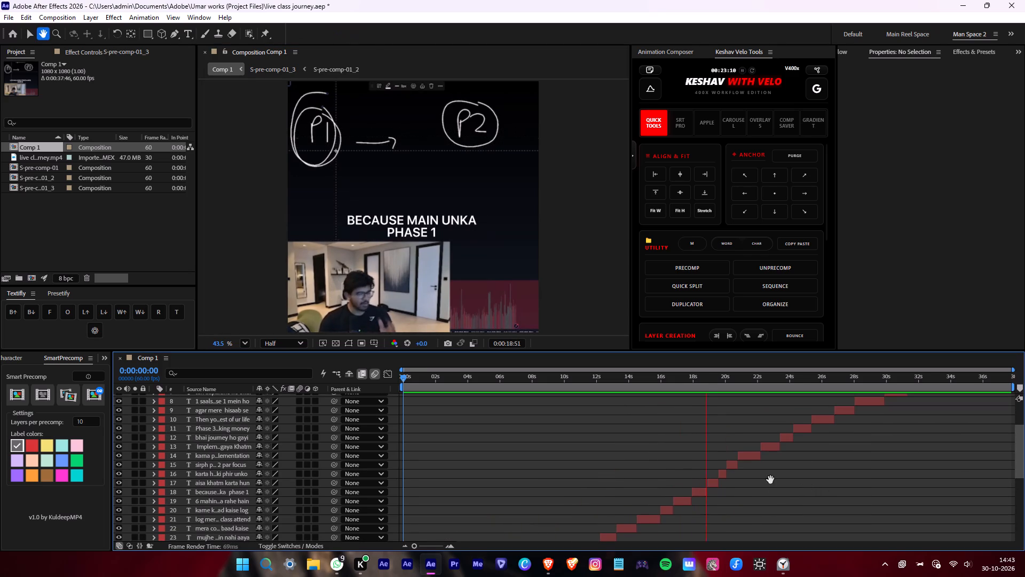
Align the start of the "because main unka phase 1" caption with the end of the preceding "6 mahine ke andar" caption.
{"action": "scroll", "coordinate": [712, 469], "scroll_direction": "up", "scroll_amount": 4}
{"action": "middle_click_drag", "start_coordinate": [711, 468], "coordinate": [888, 394]}
{"action": "scroll", "coordinate": [740, 449], "scroll_direction": "up", "scroll_amount": 2, "text": "alt"}
{"action": "left_click_drag", "start_coordinate": [715, 443], "coordinate": [709, 443]}
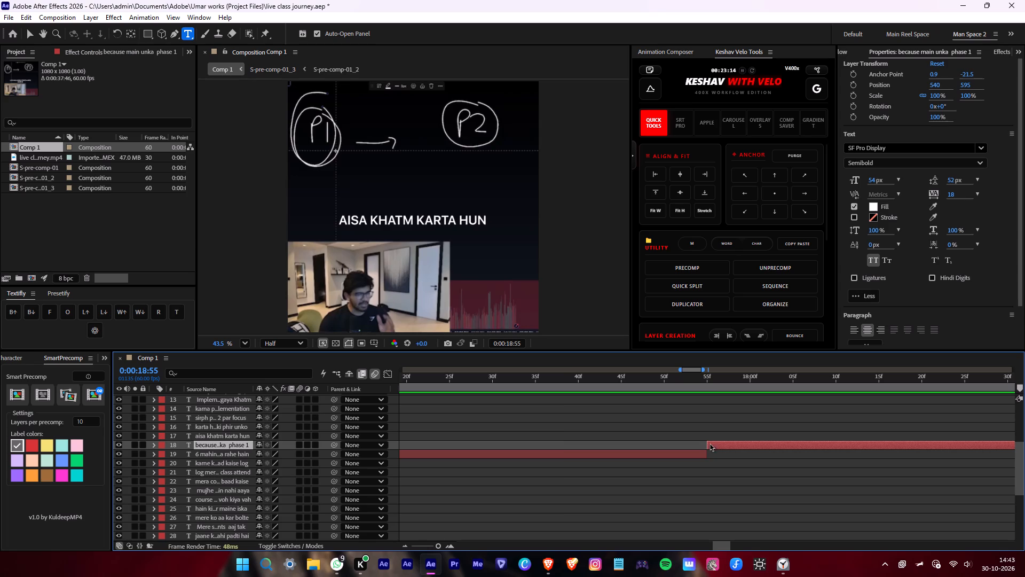
{"action": "left_click_drag", "start_coordinate": [709, 443], "coordinate": [709, 443]}
Replay from 0:00:17:38 and check the captions against the audio through "1 saalse zyaada agar aap phase 1 mein ho".
{"action": "left_click_drag", "start_coordinate": [714, 389], "coordinate": [552, 389]}
{"action": "key", "text": "space"}
{"action": "scroll", "coordinate": [652, 417], "scroll_direction": "down", "scroll_amount": 1, "text": "alt"}
{"action": "middle_click_drag", "start_coordinate": [850, 495], "coordinate": [633, 504]}
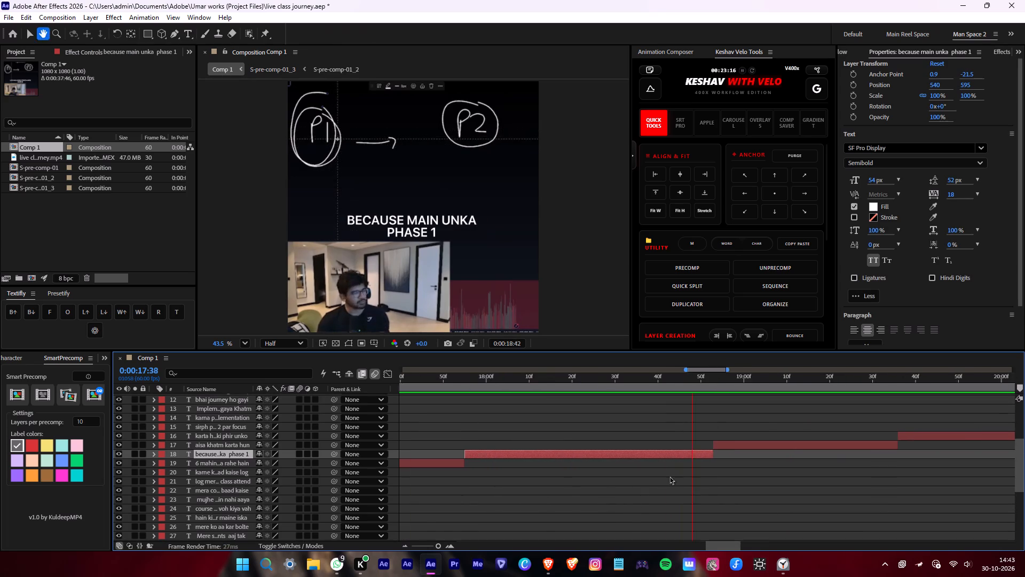
{"action": "scroll", "coordinate": [698, 477], "scroll_direction": "down", "scroll_amount": 3, "text": "alt"}
{"action": "middle_click_drag", "start_coordinate": [820, 481], "coordinate": [624, 518]}
{"action": "scroll", "coordinate": [596, 480], "scroll_direction": "up", "scroll_amount": 1, "text": "alt"}
{"action": "left_click", "coordinate": [596, 480]}
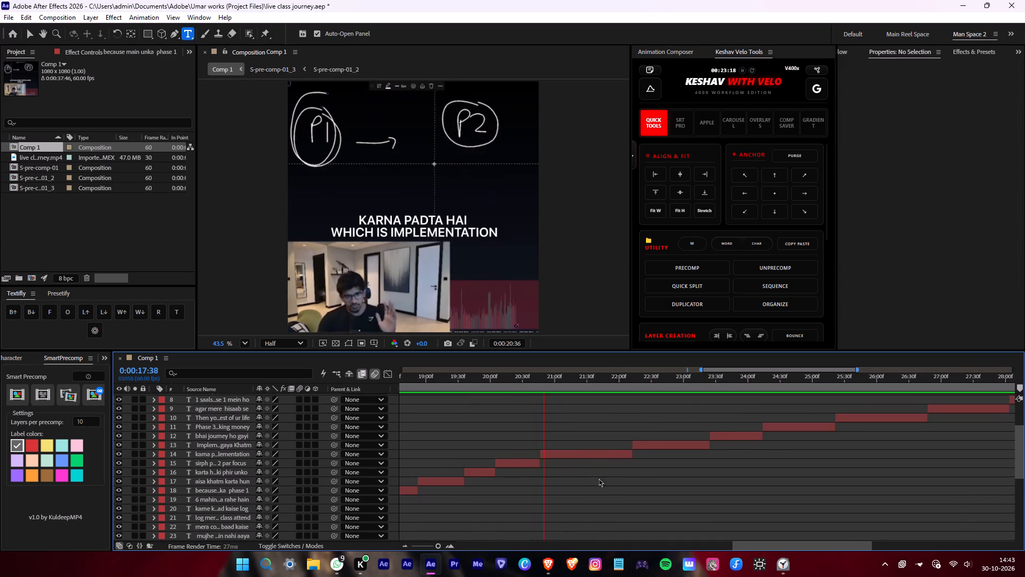
{"action": "middle_click_drag", "start_coordinate": [633, 472], "coordinate": [549, 479]}
{"action": "scroll", "coordinate": [548, 480], "scroll_direction": "down", "scroll_amount": 1, "text": "alt"}
{"action": "middle_click_drag", "start_coordinate": [632, 477], "coordinate": [626, 477]}
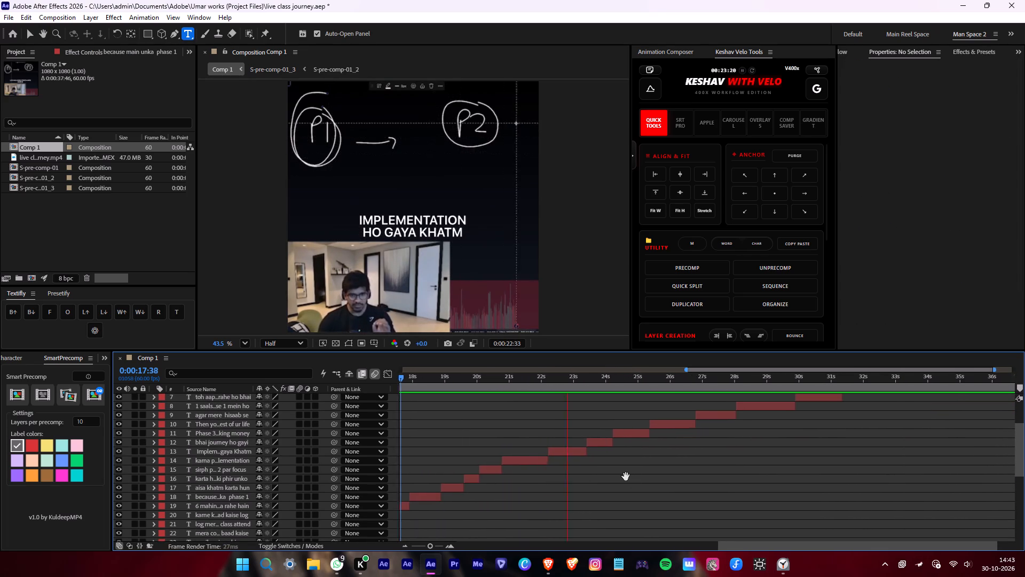
{"action": "middle_click_drag", "start_coordinate": [626, 477], "coordinate": [494, 497]}
{"action": "middle_click_drag", "start_coordinate": [602, 485], "coordinate": [516, 492]}
{"action": "scroll", "coordinate": [652, 481], "scroll_direction": "up", "scroll_amount": 2, "text": "alt"}
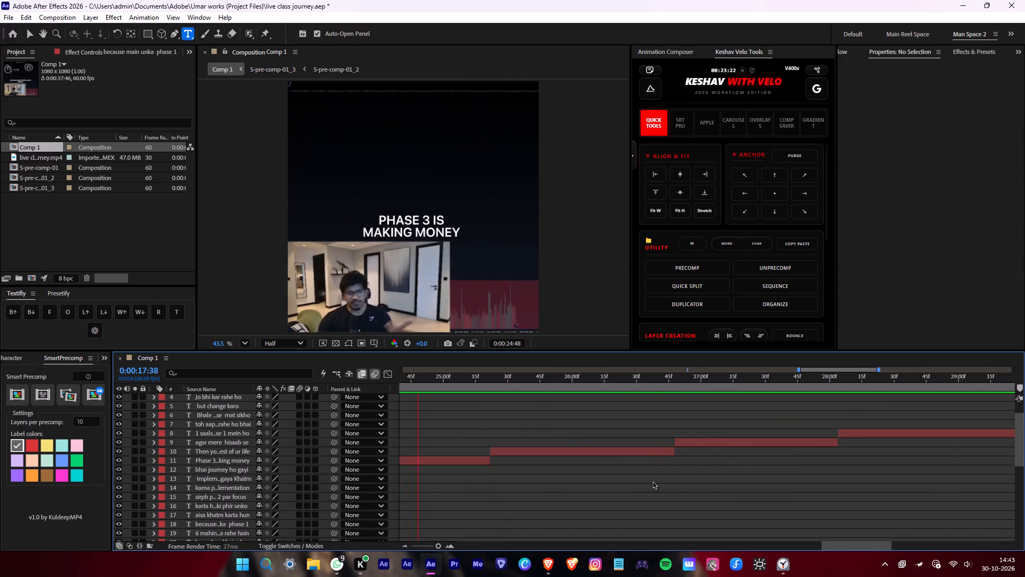
{"action": "scroll", "coordinate": [652, 481], "scroll_direction": "down", "scroll_amount": 1, "text": "alt"}
{"action": "scroll", "coordinate": [730, 484], "scroll_direction": "up", "scroll_amount": 2, "text": "alt"}
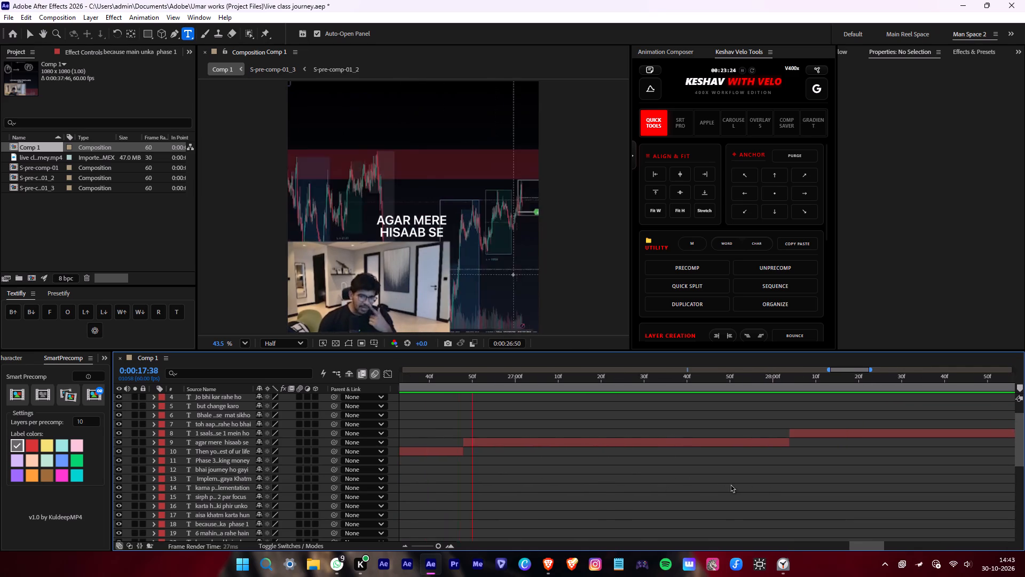
{"action": "scroll", "coordinate": [659, 473], "scroll_direction": "down", "scroll_amount": 2, "text": "alt"}
{"action": "key", "text": "space"}
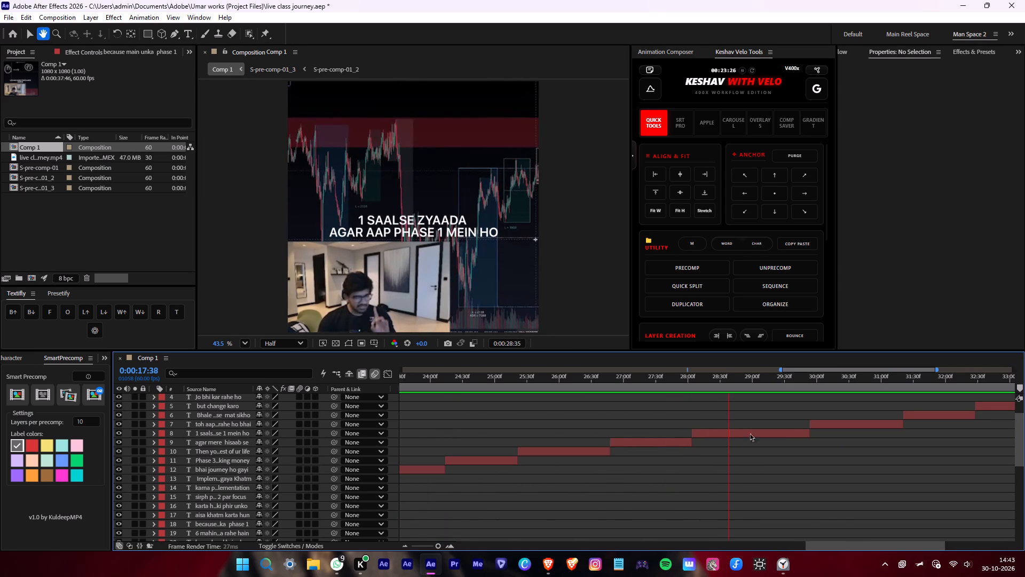
Replay the change from the "agar mere hisaab se" caption to "1 saalse zyaada" around 0:00:28:04 to check its timing.
{"action": "left_click_drag", "start_coordinate": [732, 378], "coordinate": [596, 394]}
{"action": "key", "text": "space"}
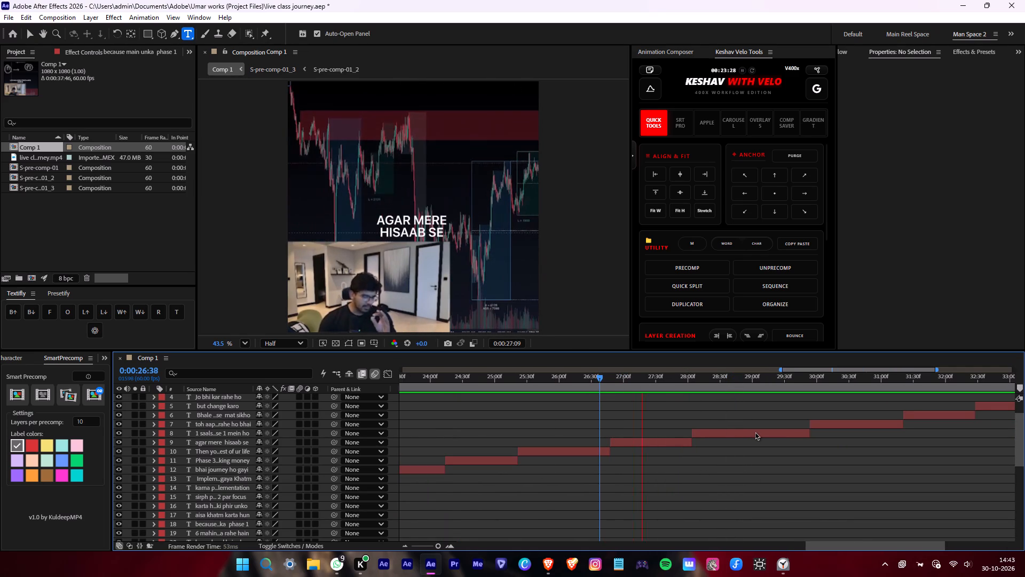
{"action": "key", "text": "space"}
{"action": "key", "text": "space"}
{"action": "middle_click_drag", "start_coordinate": [740, 429], "coordinate": [582, 439]}
{"action": "key", "text": "space"}
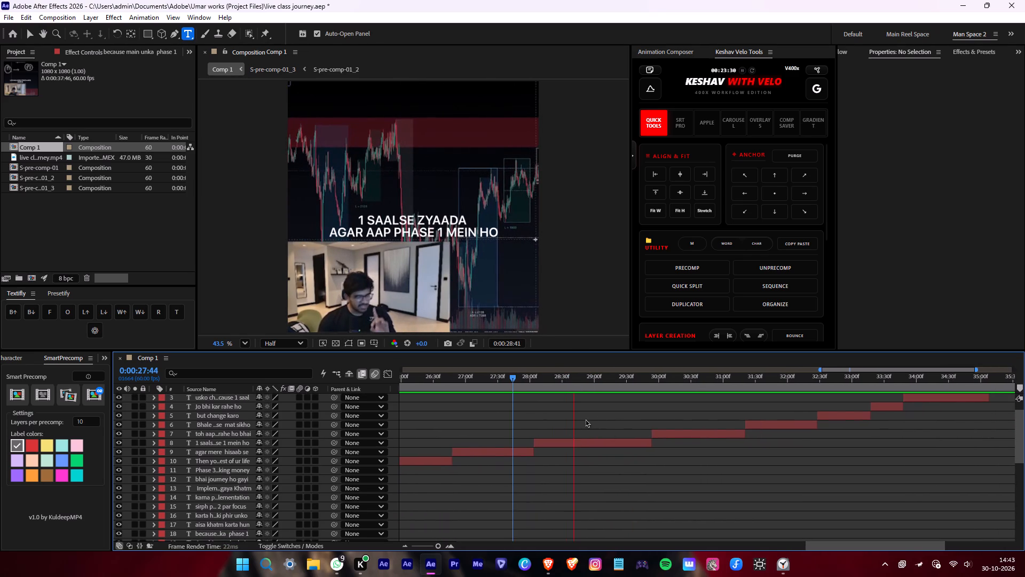
{"action": "left_click_drag", "start_coordinate": [567, 383], "coordinate": [534, 386]}
{"action": "scroll", "coordinate": [534, 386], "scroll_direction": "up", "scroll_amount": 2, "text": "alt"}
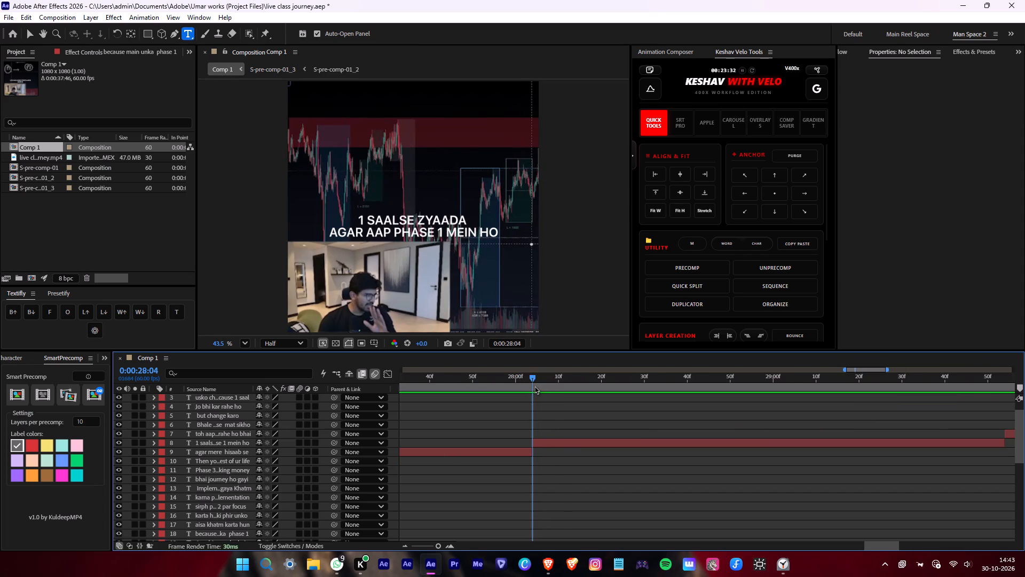
{"action": "key", "text": "space"}
{"action": "left_click_drag", "start_coordinate": [531, 386], "coordinate": [470, 390]}
{"action": "key", "text": "space"}
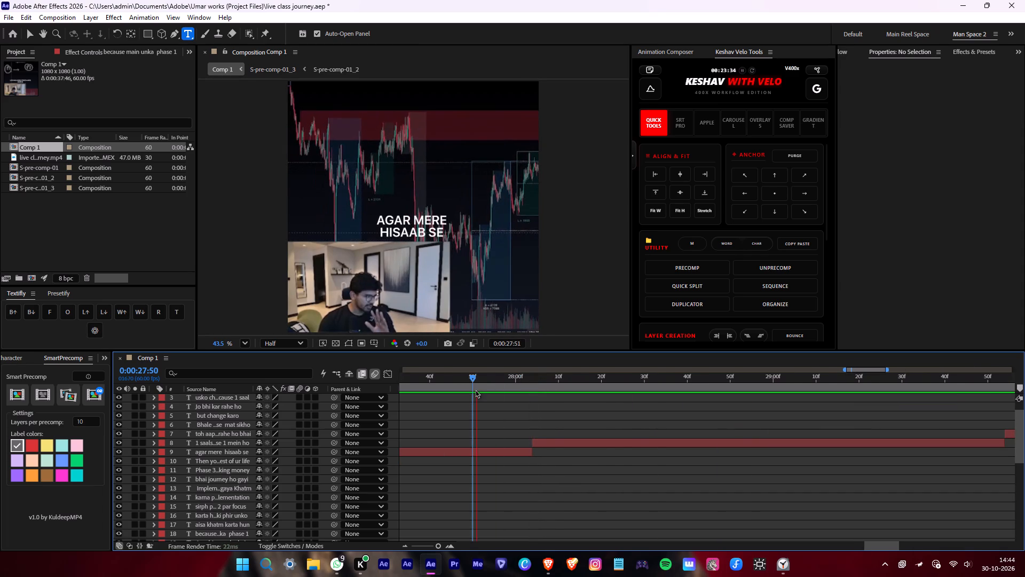
Play from the start of the "agar mere hisaab se" caption at 0:00:26:48 and begin Comp 1's work area there.
{"action": "scroll", "coordinate": [475, 389], "scroll_direction": "down", "scroll_amount": 2}
{"action": "left_click_drag", "start_coordinate": [501, 386], "coordinate": [467, 392]}
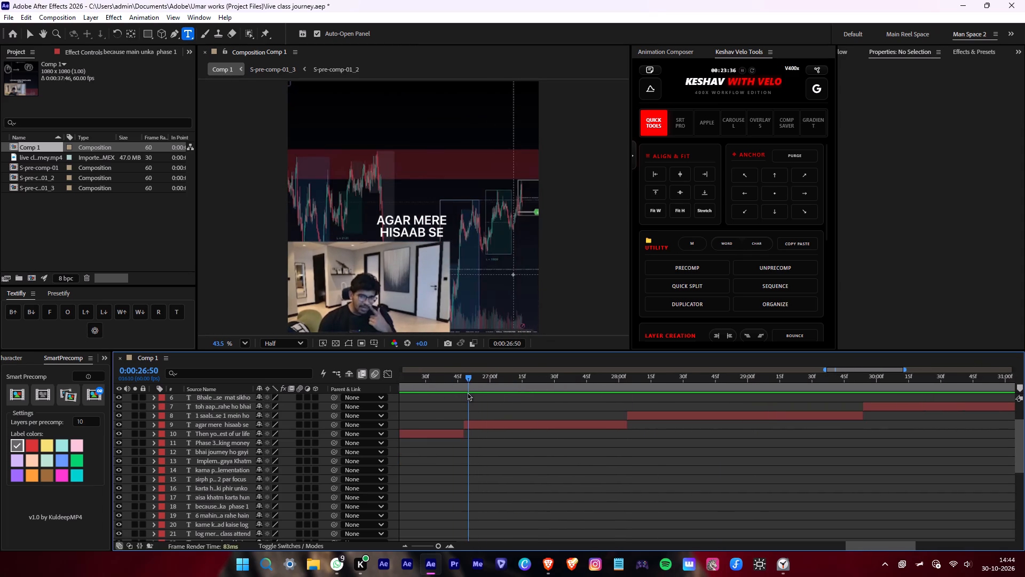
{"action": "left_click_drag", "start_coordinate": [467, 392], "coordinate": [463, 392]}
{"action": "key", "text": "space"}
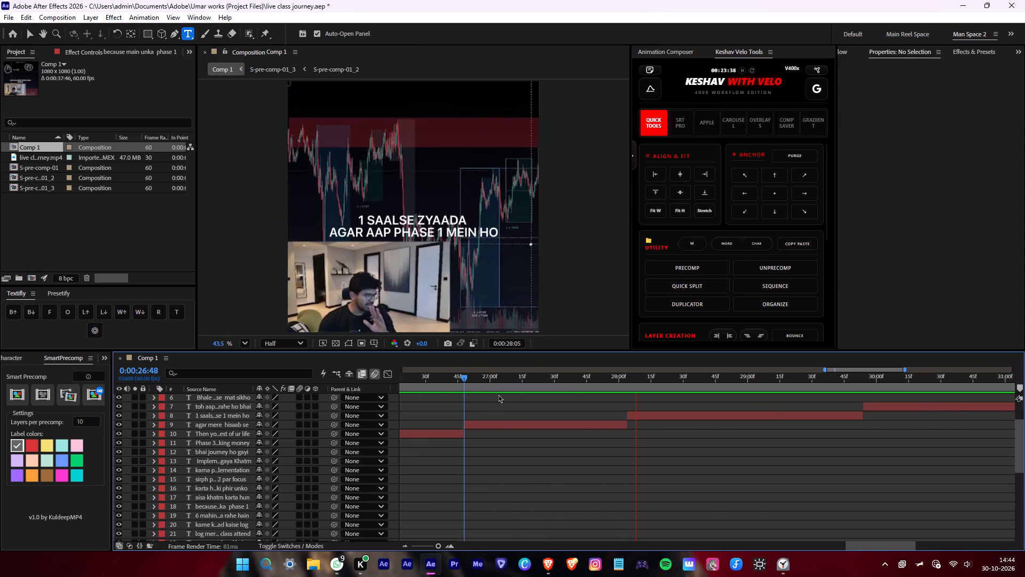
{"action": "left_click", "coordinate": [463, 380]}
{"action": "scroll", "coordinate": [463, 380], "scroll_direction": "down", "scroll_amount": 1}
{"action": "key", "text": "b"}
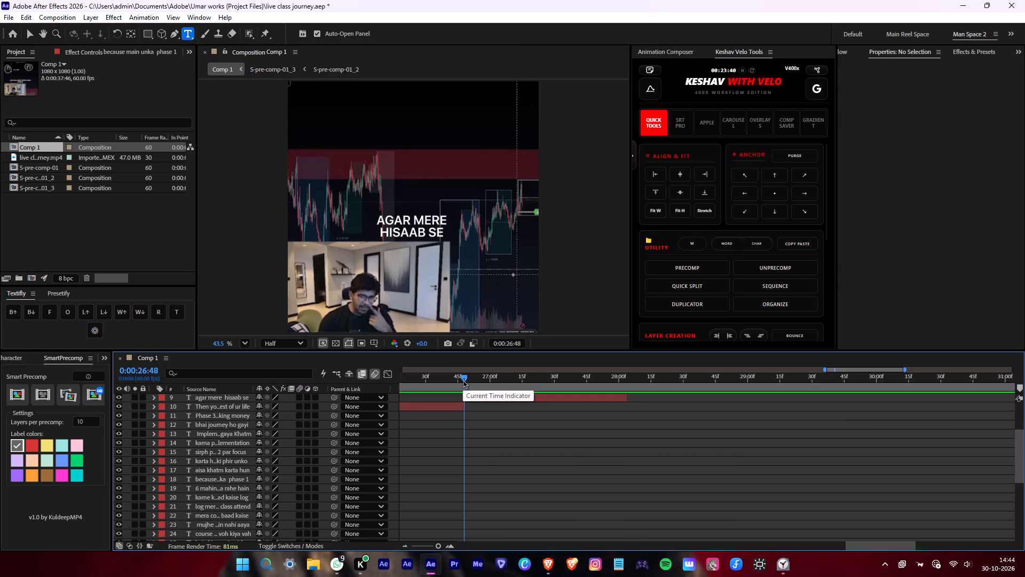
Create a second composition with the 1080 x 1080 Box preset, 60 frames per second and a 0:00:38:58 duration.
{"action": "scroll", "coordinate": [482, 394], "scroll_direction": "down", "scroll_amount": 12, "text": "alt"}
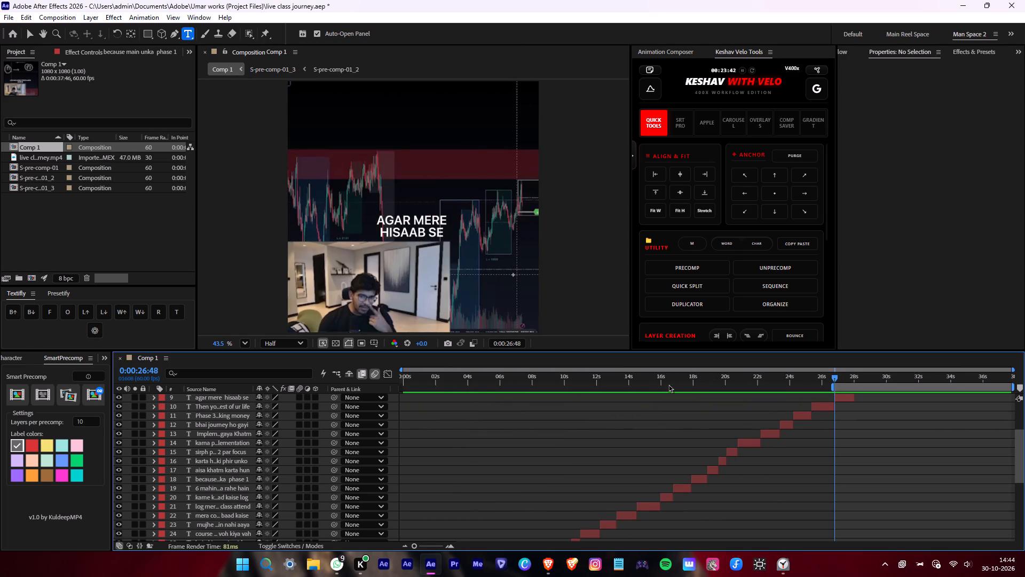
{"action": "scroll", "coordinate": [852, 414], "scroll_direction": "down", "scroll_amount": 7}
{"action": "scroll", "coordinate": [852, 414], "scroll_direction": "up", "scroll_amount": 7}
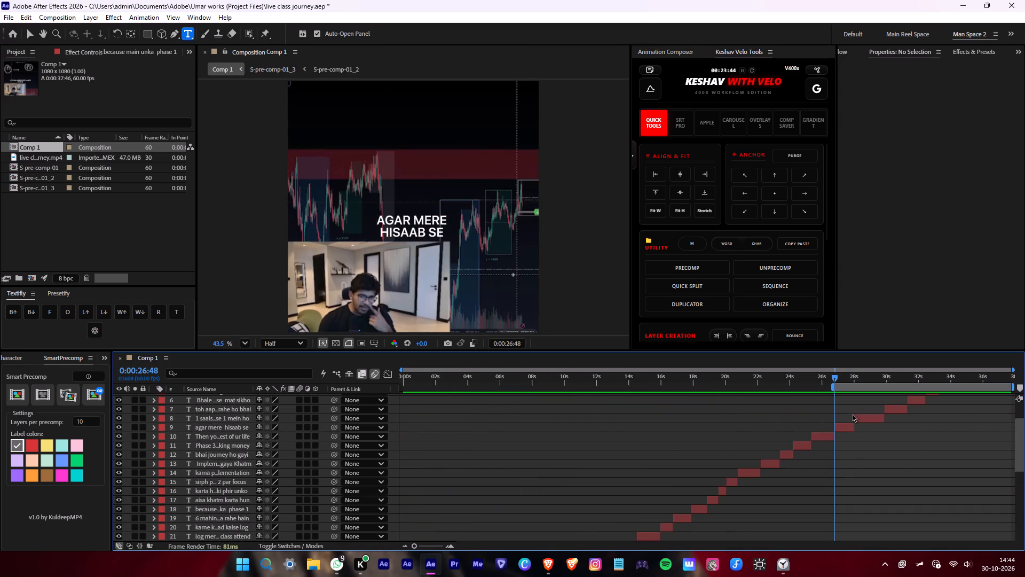
{"action": "scroll", "coordinate": [854, 414], "scroll_direction": "up", "scroll_amount": 4}
{"action": "right_click", "coordinate": [240, 275]}
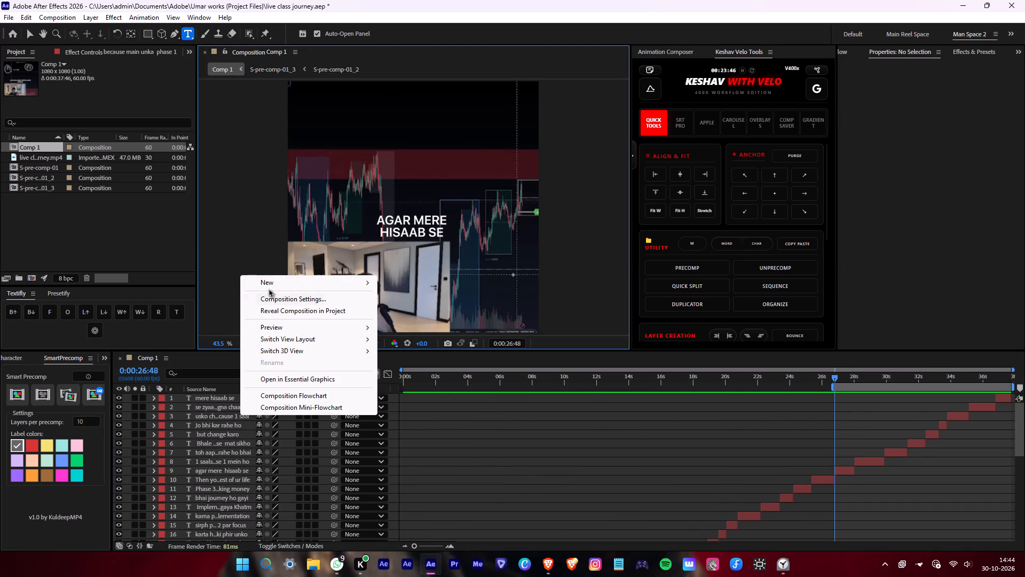
{"action": "right_click", "coordinate": [35, 222]}
{"action": "left_click", "coordinate": [56, 230]}
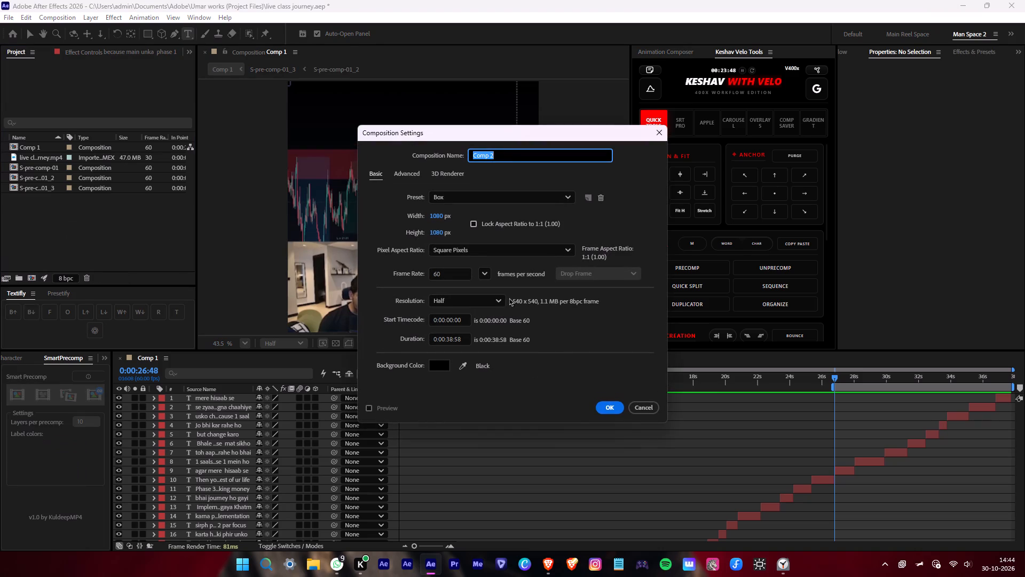
{"action": "left_click", "coordinate": [602, 406]}
Move the nine caption layers from "agar mere hisaab se" through "mere hisaab se" and the last two S-pre-comp-01_3 clips from Comp 1 to Comp 2.
{"action": "left_click", "coordinate": [153, 360]}
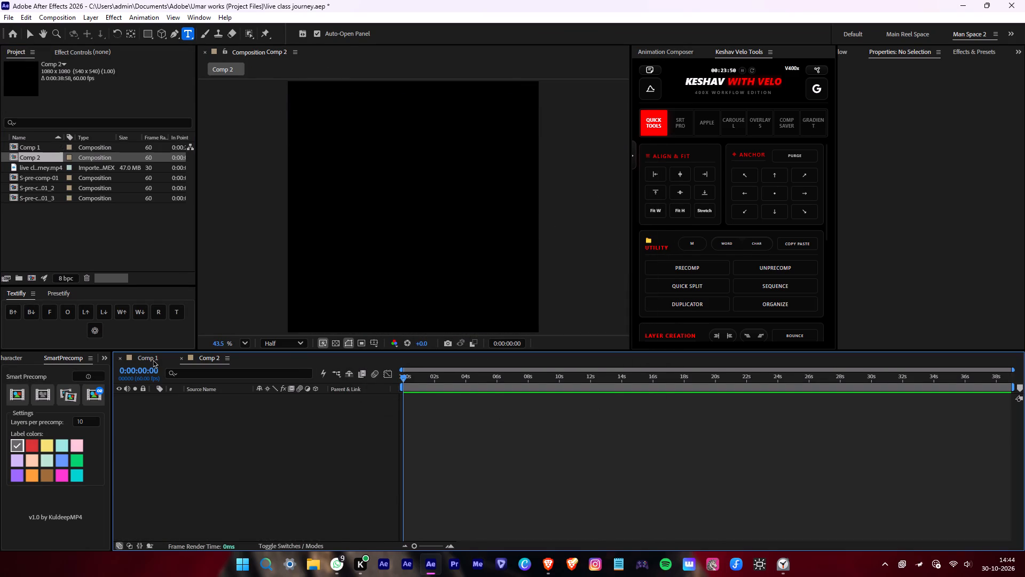
{"action": "scroll", "coordinate": [655, 466], "scroll_direction": "down", "scroll_amount": 3, "text": "alt"}
{"action": "scroll", "coordinate": [858, 467], "scroll_direction": "down", "scroll_amount": 6}
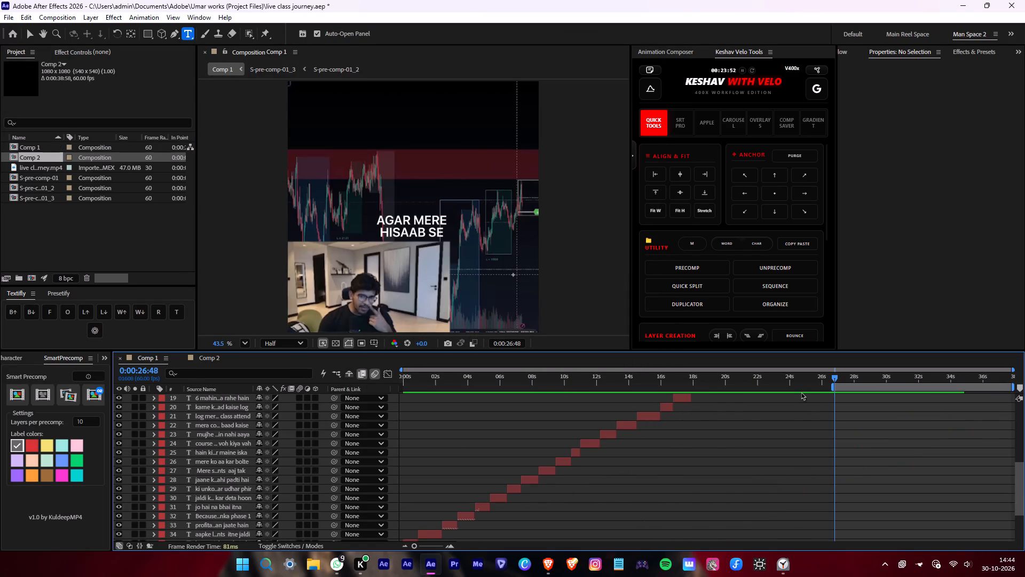
{"action": "scroll", "coordinate": [806, 392], "scroll_direction": "up", "scroll_amount": 2}
{"action": "scroll", "coordinate": [816, 400], "scroll_direction": "down", "scroll_amount": 9}
{"action": "left_click", "coordinate": [850, 489]}
{"action": "scroll", "coordinate": [850, 489], "scroll_direction": "up", "scroll_amount": 3}
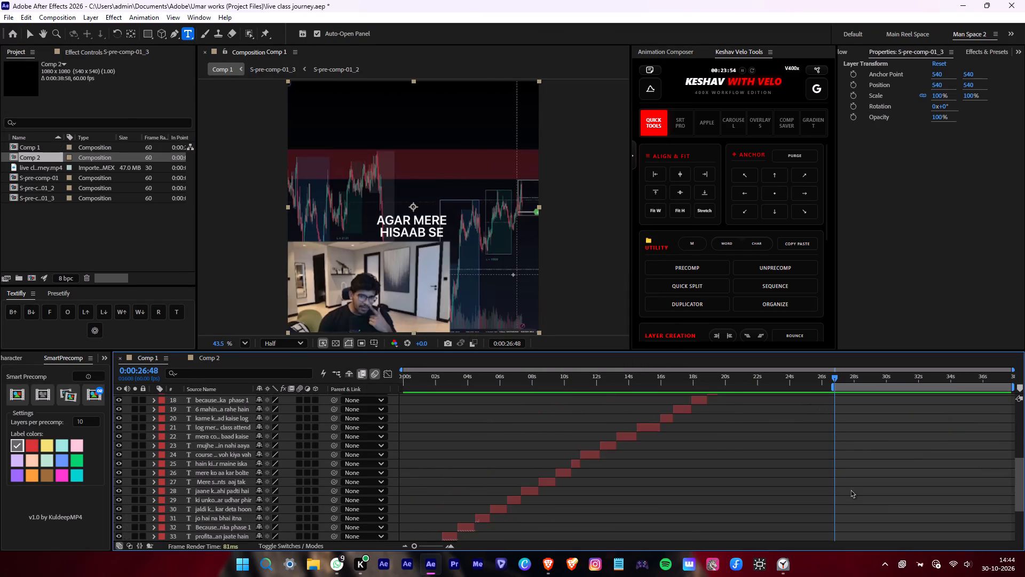
{"action": "scroll", "coordinate": [850, 489], "scroll_direction": "up", "scroll_amount": 5}
{"action": "left_click", "coordinate": [849, 459]}
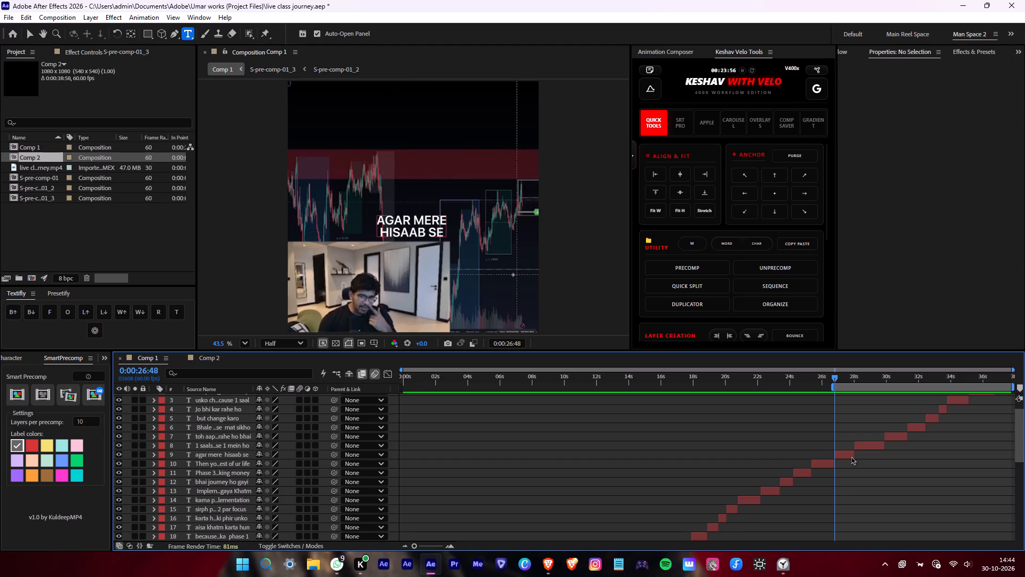
{"action": "left_click", "coordinate": [851, 456]}
{"action": "scroll", "coordinate": [851, 456], "scroll_direction": "up", "scroll_amount": 6}
{"action": "left_click", "coordinate": [1002, 396], "text": "shift"}
{"action": "scroll", "coordinate": [934, 440], "scroll_direction": "down", "scroll_amount": 7}
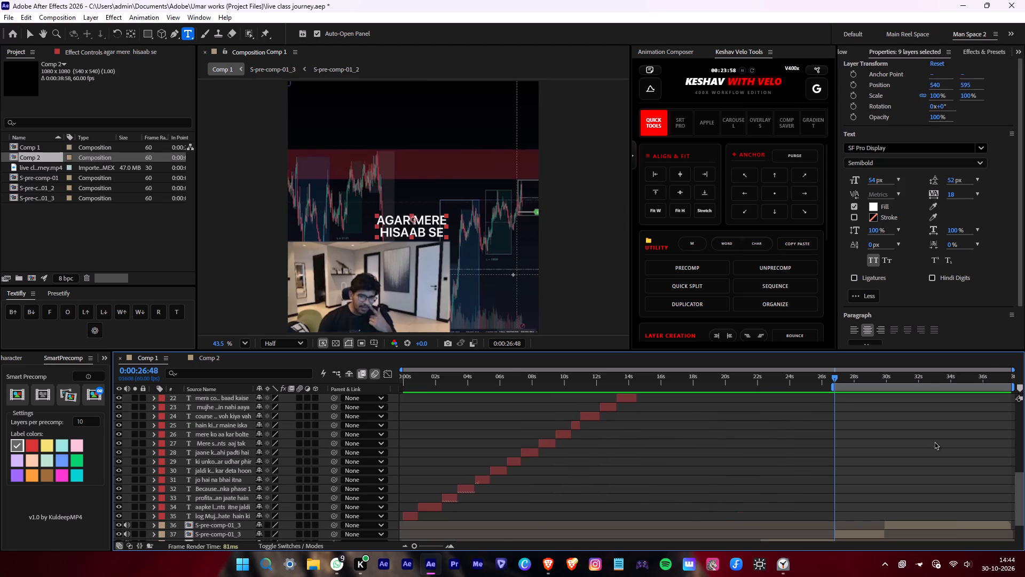
{"action": "scroll", "coordinate": [924, 452], "scroll_direction": "down", "scroll_amount": 3}
{"action": "left_click", "coordinate": [876, 492], "text": "ctrl"}
{"action": "left_click", "coordinate": [901, 481], "text": "ctrl"}
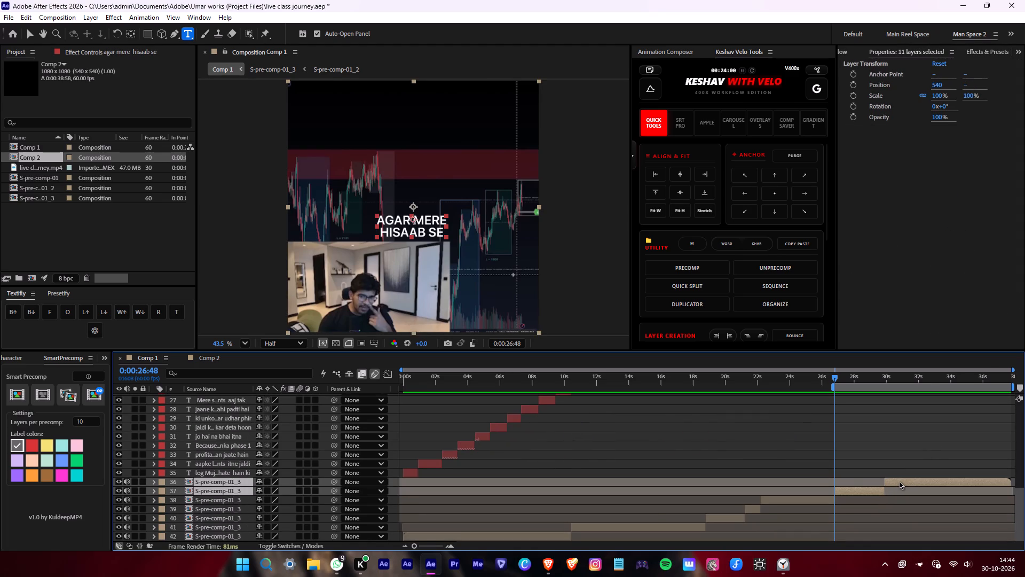
{"action": "key", "text": "ctrl+x"}
{"action": "left_click", "coordinate": [217, 362]}
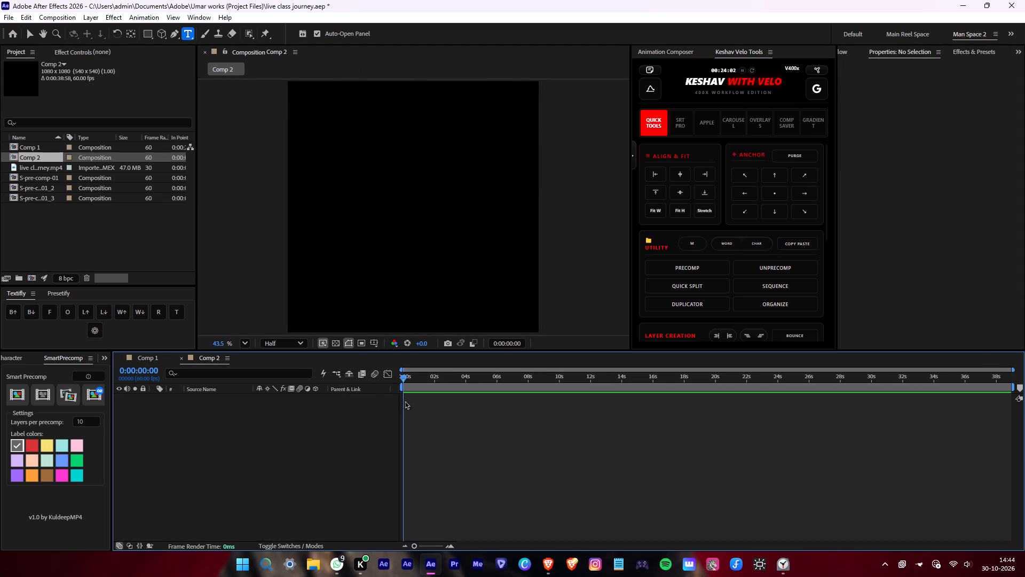
{"action": "key", "text": "ctrl+v"}
{"action": "key", "text": "alt+i"}
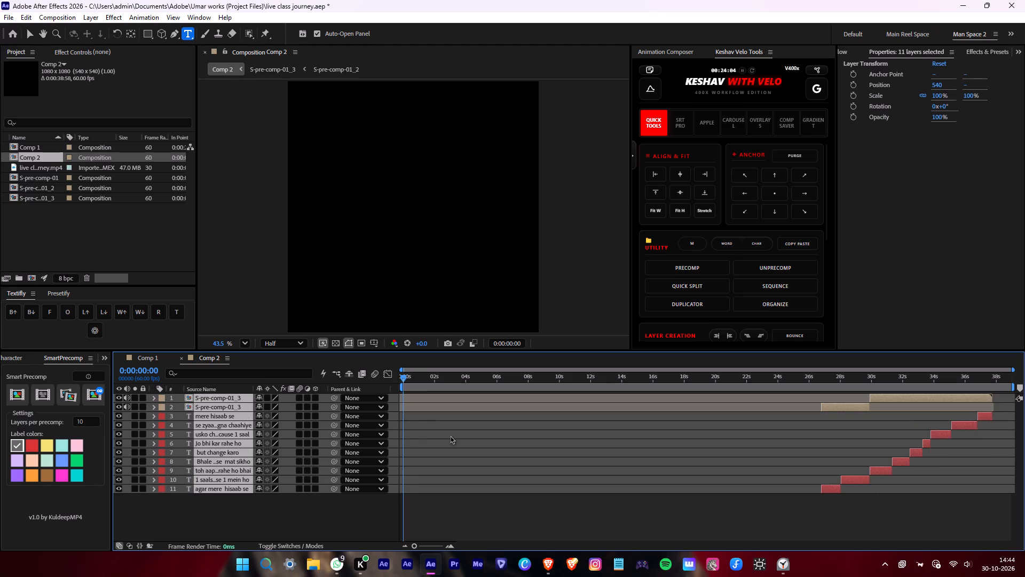
Move the nine caption layers above the two S-pre-comp-01_3 clips in Comp 2's layer order.
{"action": "left_click", "coordinate": [823, 524]}
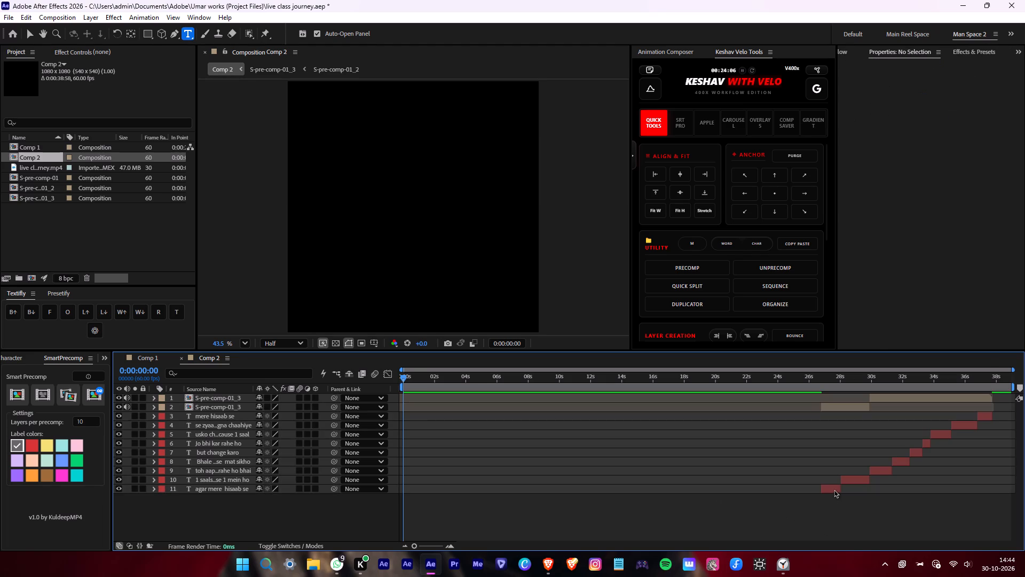
{"action": "left_click", "coordinate": [834, 489]}
{"action": "left_click", "coordinate": [982, 423], "text": "shift"}
{"action": "left_click", "coordinate": [986, 419], "text": "shift"}
{"action": "left_click_drag", "start_coordinate": [222, 446], "coordinate": [222, 445]}
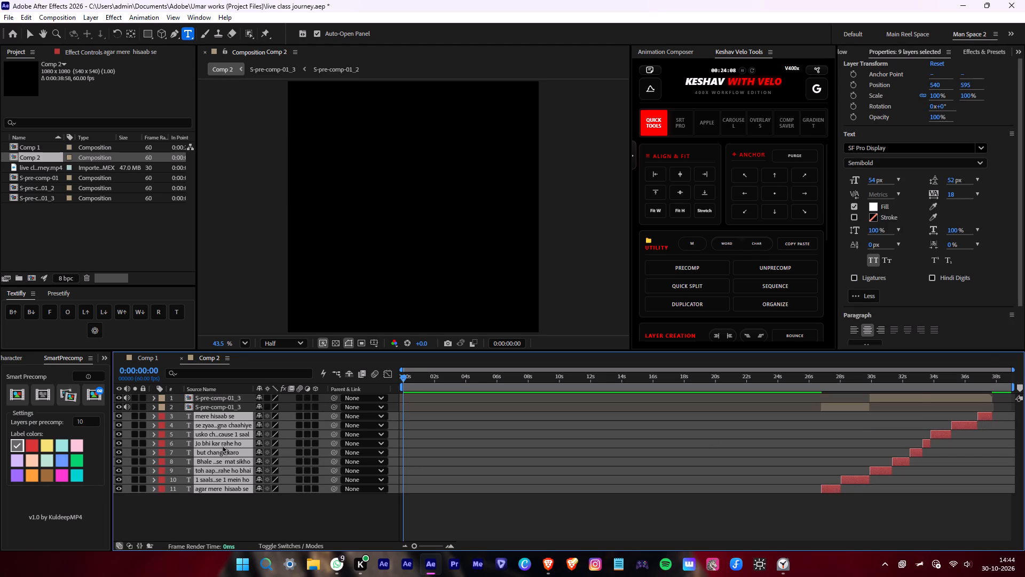
{"action": "left_click_drag", "start_coordinate": [222, 445], "coordinate": [233, 397]}
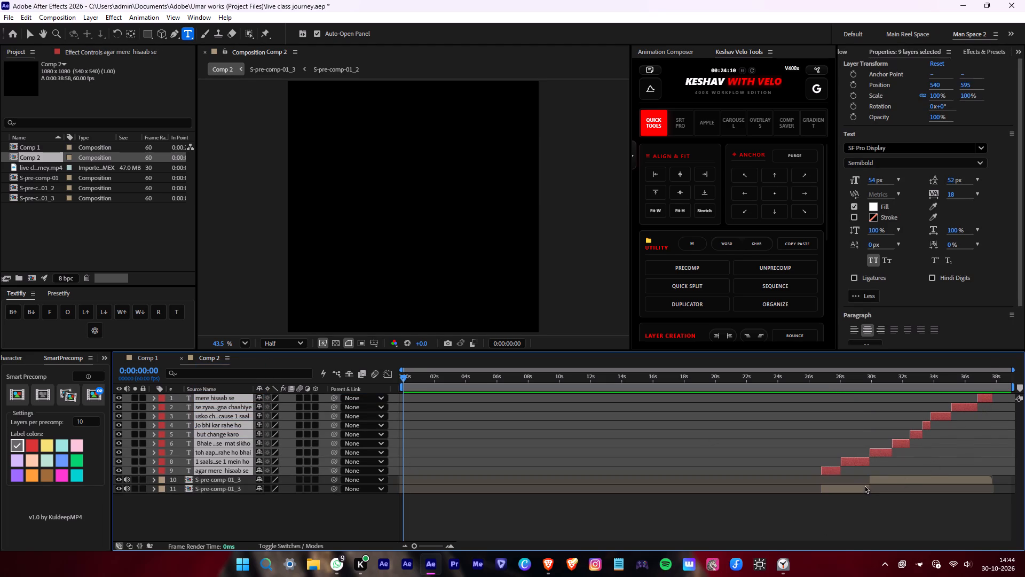
Shift all nine caption layers and both S-pre-comp-01_3 clips together so Comp 2's content starts at 0:00:00:00.
{"action": "left_click", "coordinate": [860, 486], "text": "shift"}
{"action": "left_click_drag", "start_coordinate": [851, 461], "coordinate": [436, 475]}
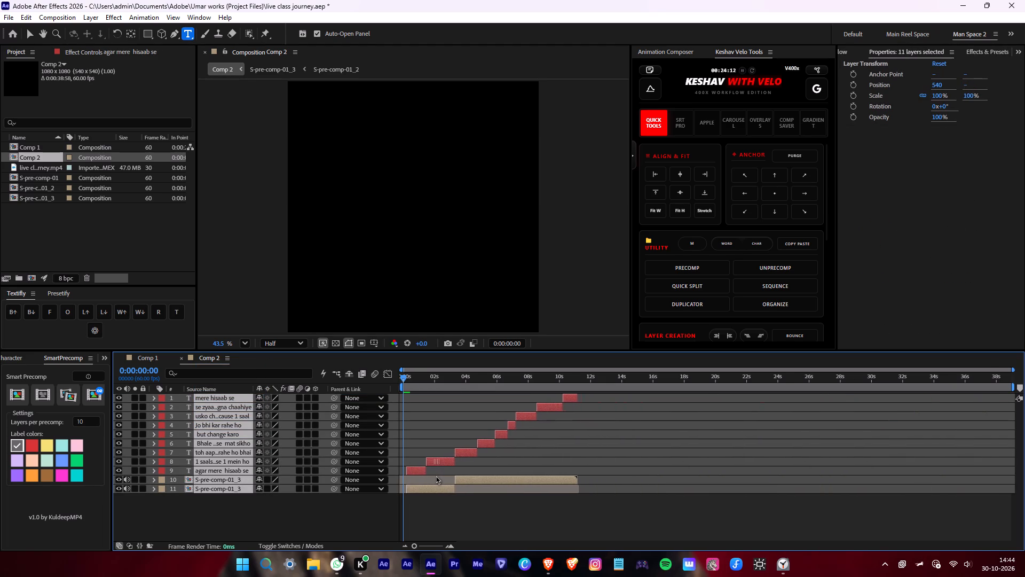
{"action": "left_click_drag", "start_coordinate": [436, 475], "coordinate": [433, 475]}
{"action": "scroll", "coordinate": [342, 495], "scroll_direction": "up", "scroll_amount": 4, "text": "alt"}
{"action": "left_click_drag", "start_coordinate": [453, 471], "coordinate": [439, 471]}
{"action": "scroll", "coordinate": [442, 467], "scroll_direction": "down", "scroll_amount": 4, "text": "alt"}
{"action": "left_click", "coordinate": [522, 527]}
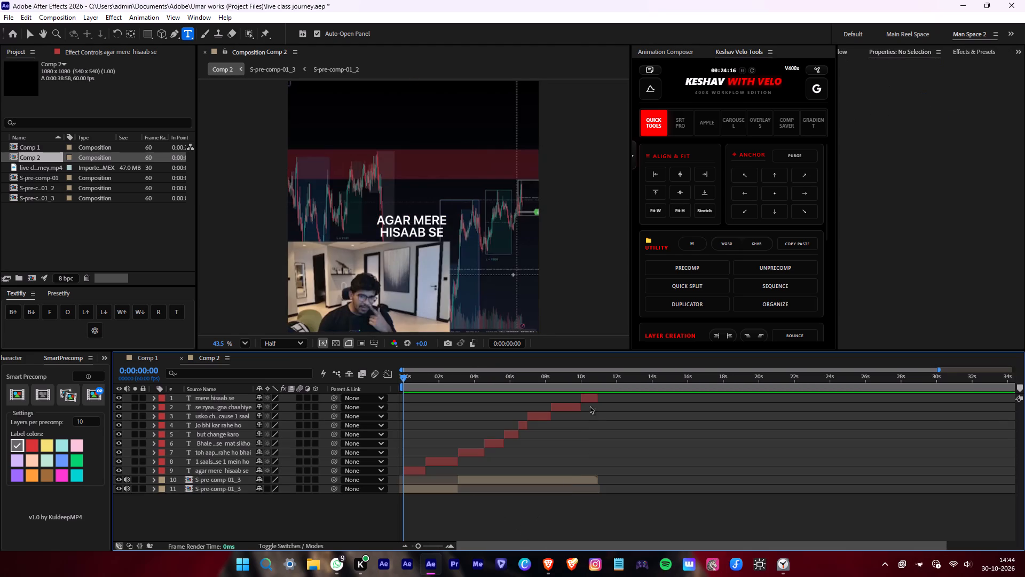
End Comp 2's work area at the end of the top "mere hisaab se" caption, at 0:00:10:57.
{"action": "left_click", "coordinate": [589, 399]}
{"action": "key", "text": "o"}
{"action": "key", "text": "n"}
{"action": "left_click", "coordinate": [659, 446]}
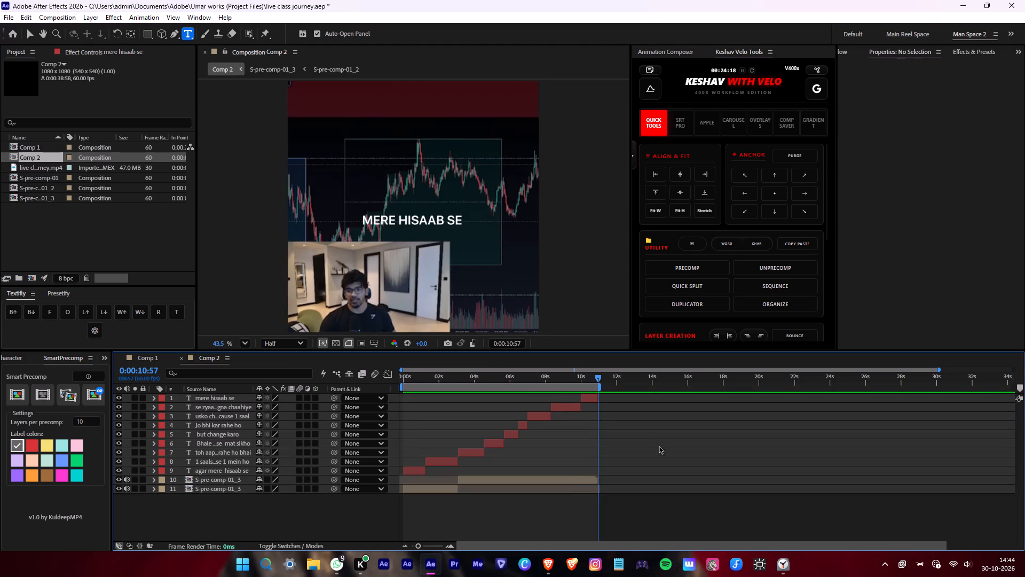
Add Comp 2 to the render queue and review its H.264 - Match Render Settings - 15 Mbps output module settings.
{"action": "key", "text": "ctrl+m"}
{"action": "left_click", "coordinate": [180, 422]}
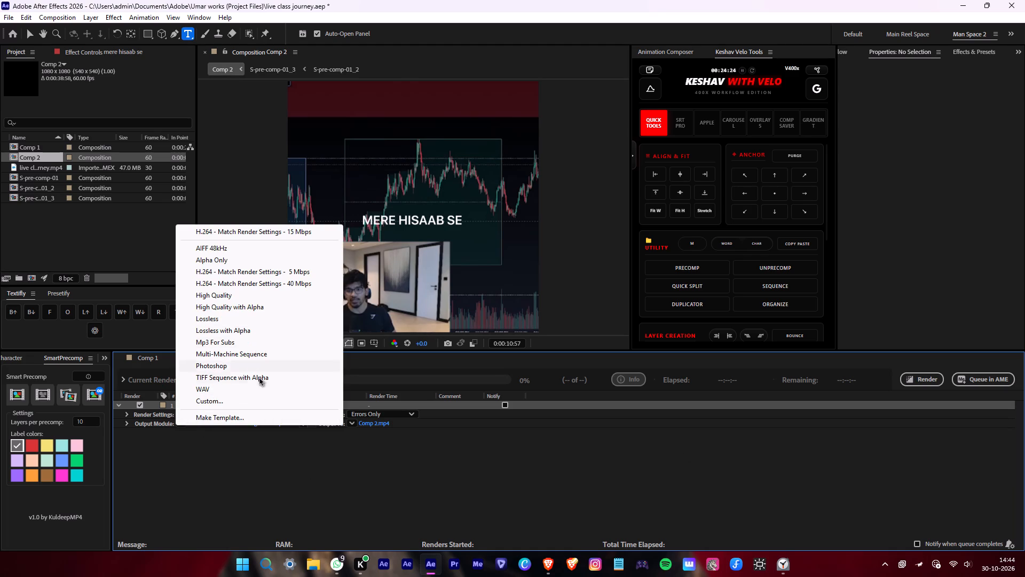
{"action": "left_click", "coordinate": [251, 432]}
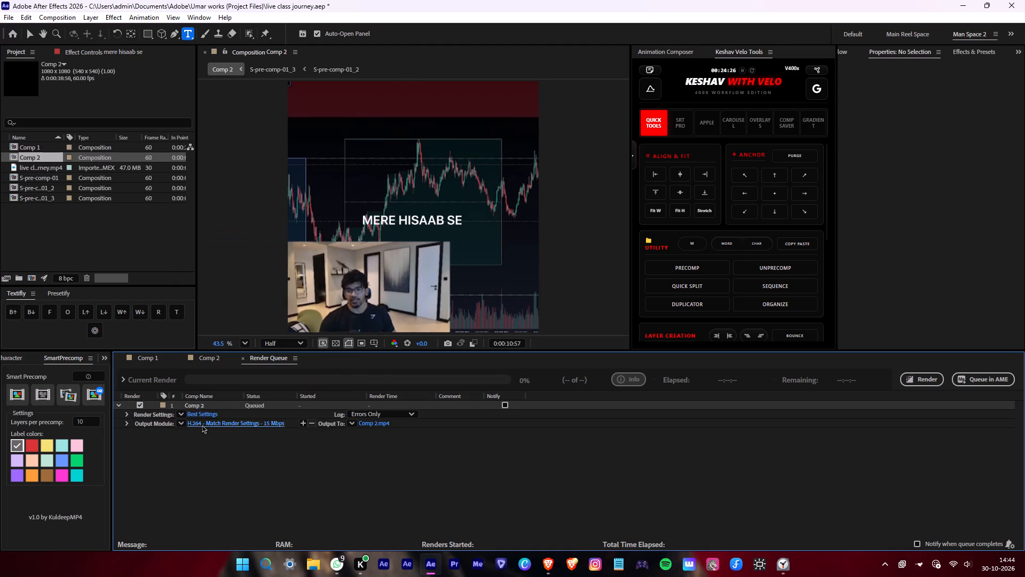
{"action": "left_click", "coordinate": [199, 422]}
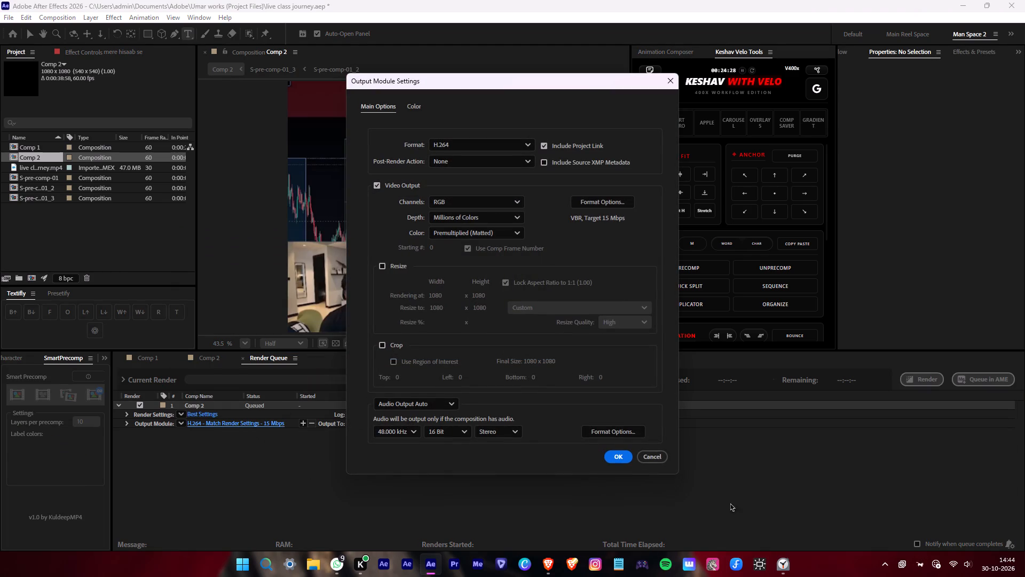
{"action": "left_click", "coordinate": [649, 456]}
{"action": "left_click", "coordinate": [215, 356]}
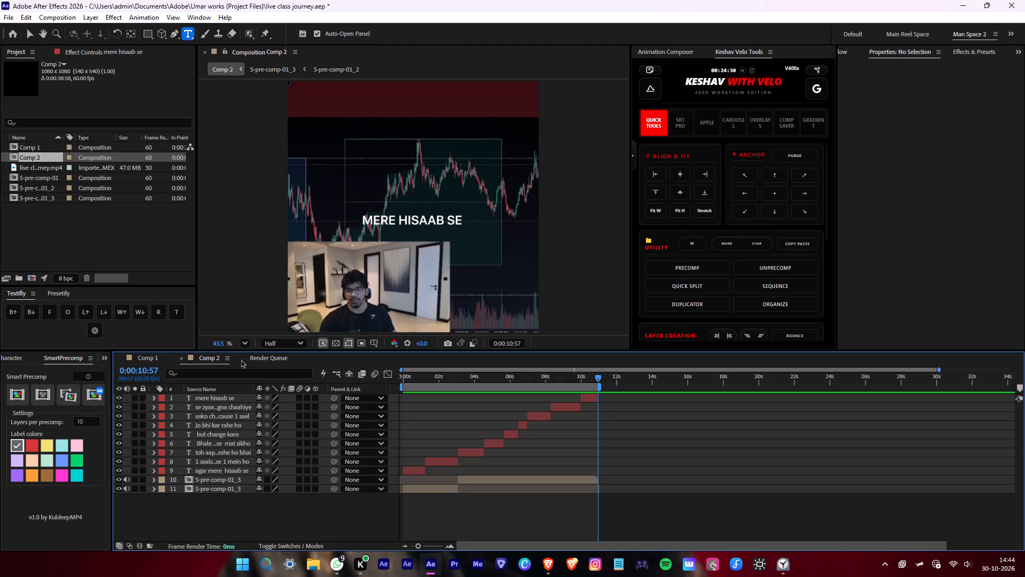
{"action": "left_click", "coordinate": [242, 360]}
Send Comp 2 to the Adobe Media Encoder queue for export.
{"action": "left_click", "coordinate": [4, 20]}
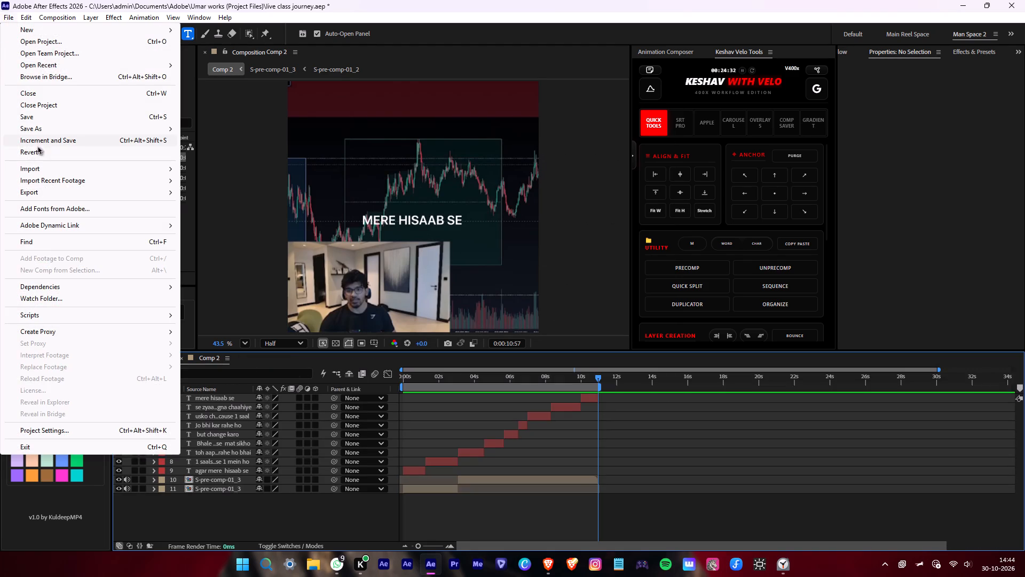
{"action": "left_click", "coordinate": [196, 193]}
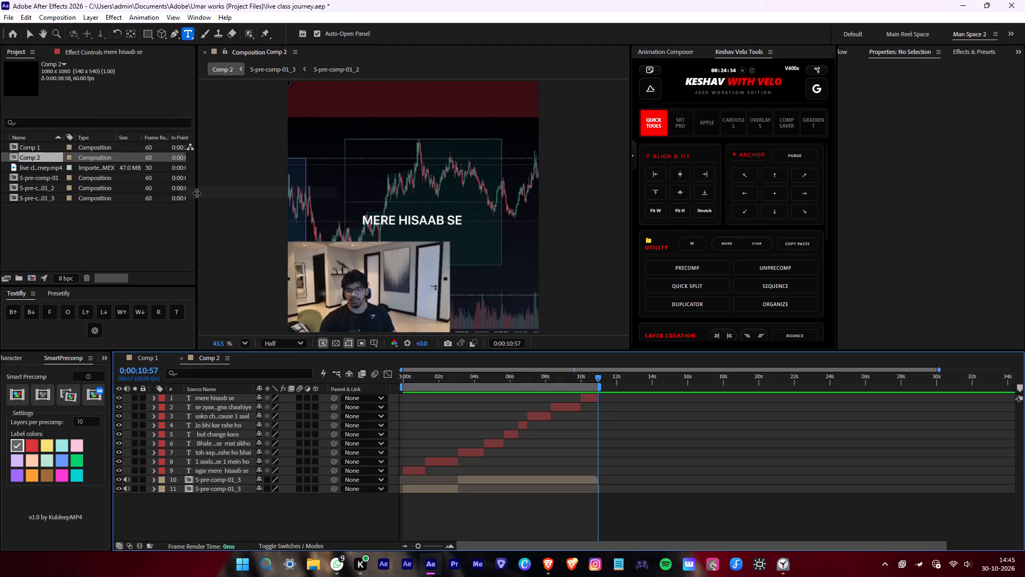
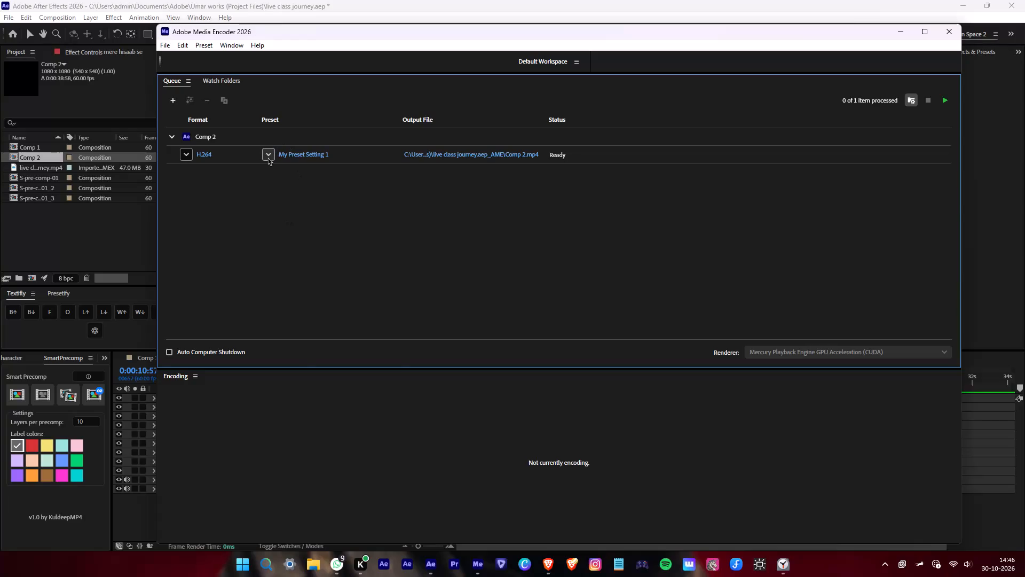
Apply the FOR SUBTITILES (Mp4 file) preset to the queued Comp 2 H.264 output.
{"action": "left_click", "coordinate": [267, 157]}
{"action": "scroll", "coordinate": [302, 181], "scroll_direction": "up", "scroll_amount": 2}
{"action": "left_click", "coordinate": [302, 181]}
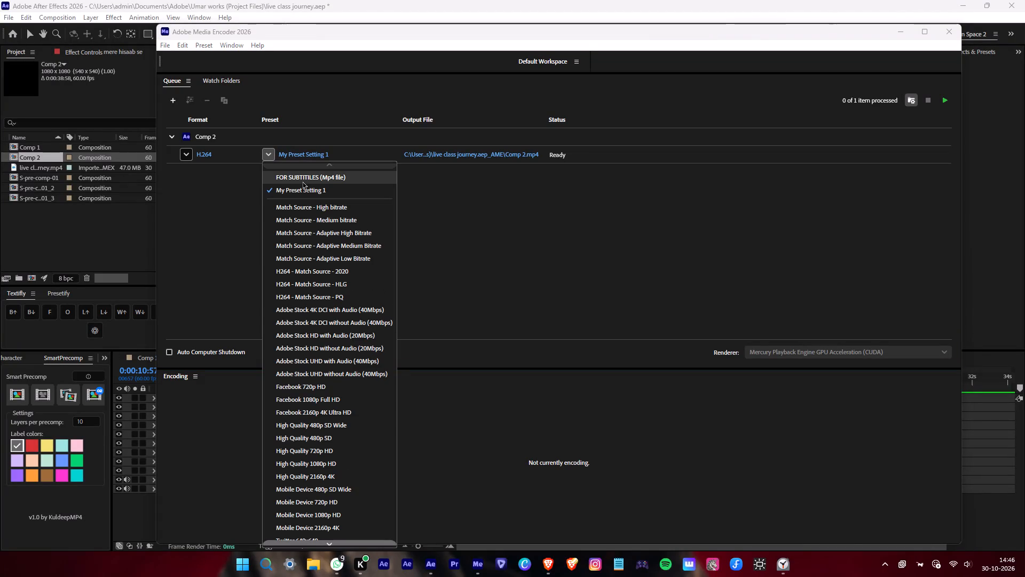
{"action": "left_click", "coordinate": [328, 179]}
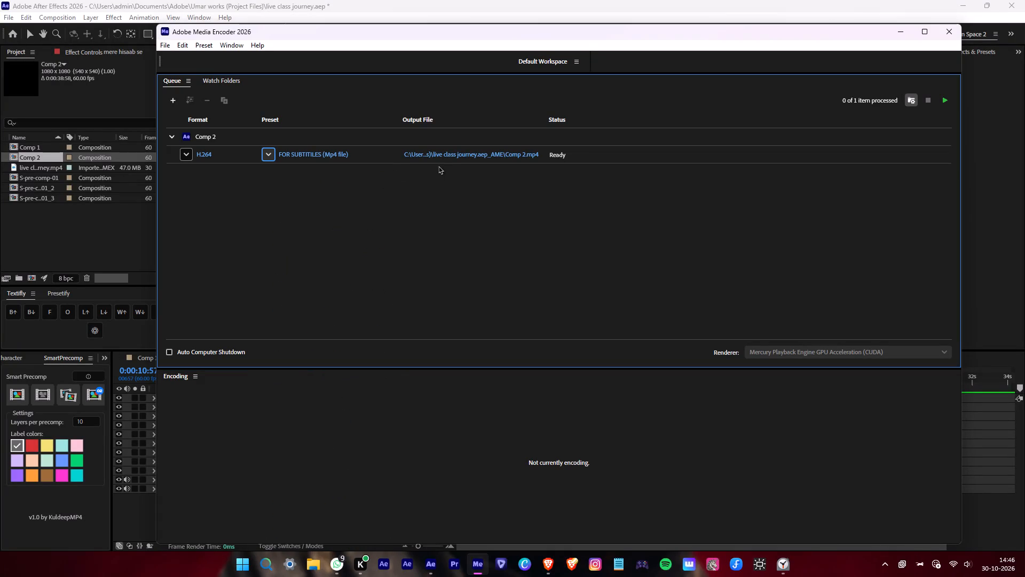
Set Comp 2's output location to the Topaz Before folder inside Uamnxinvests on the Desktop, keeping the file name Comp 2.
{"action": "left_click", "coordinate": [443, 157]}
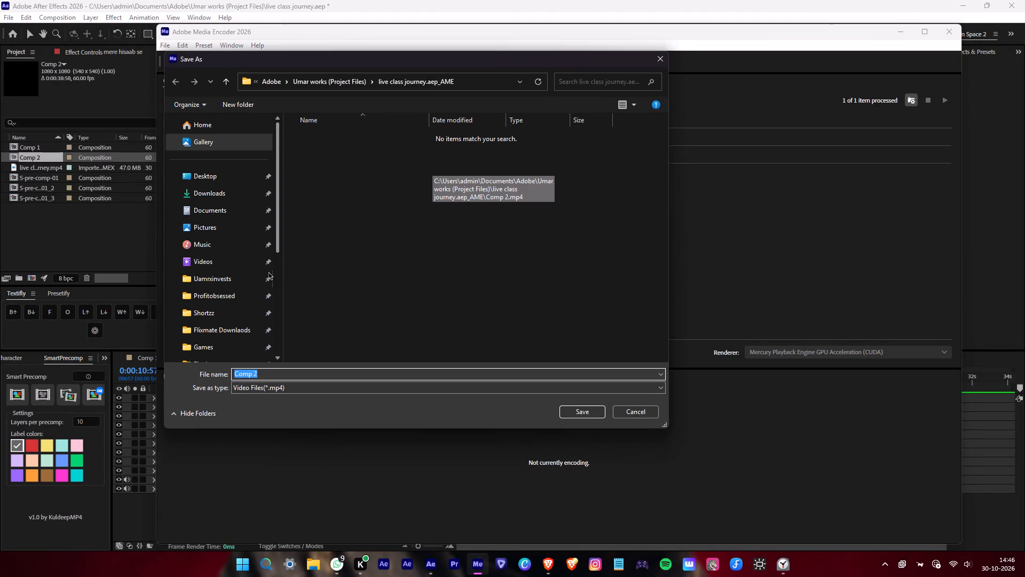
{"action": "left_click", "coordinate": [207, 281]}
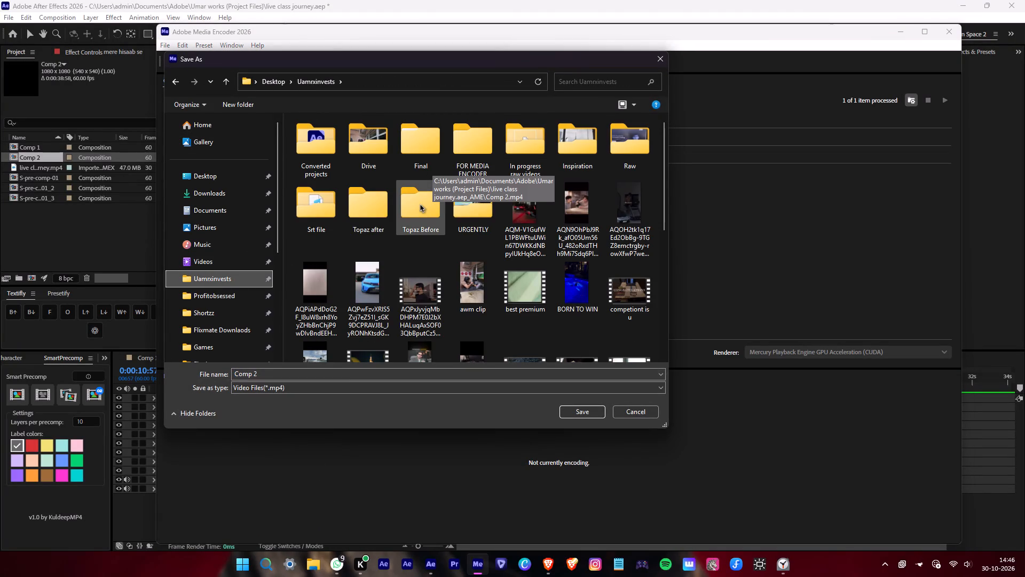
{"action": "double_click", "coordinate": [420, 203]}
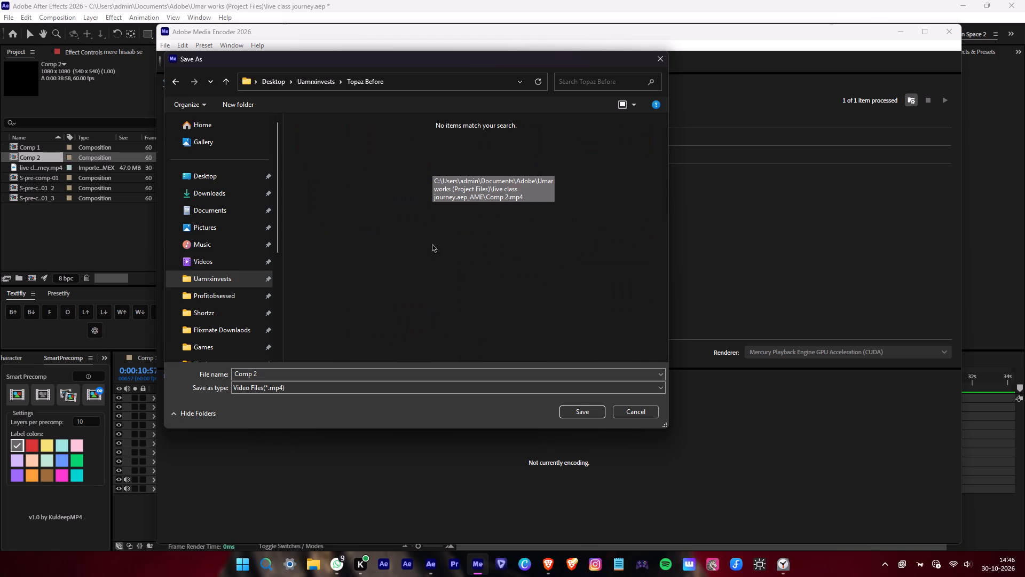
{"action": "left_click", "coordinate": [596, 409]}
Start encoding the queue containing Comp 2.
{"action": "left_click", "coordinate": [941, 99]}
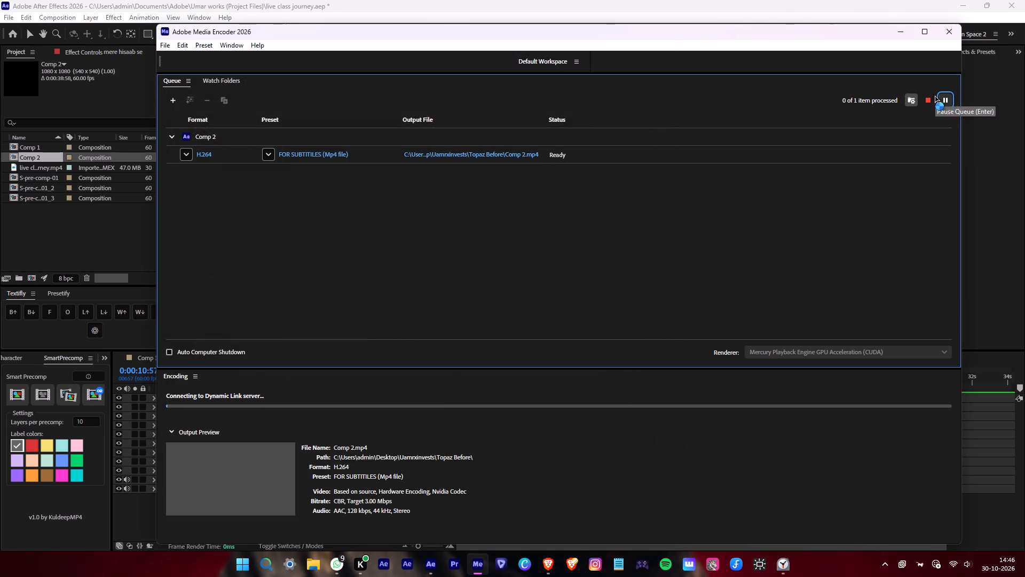